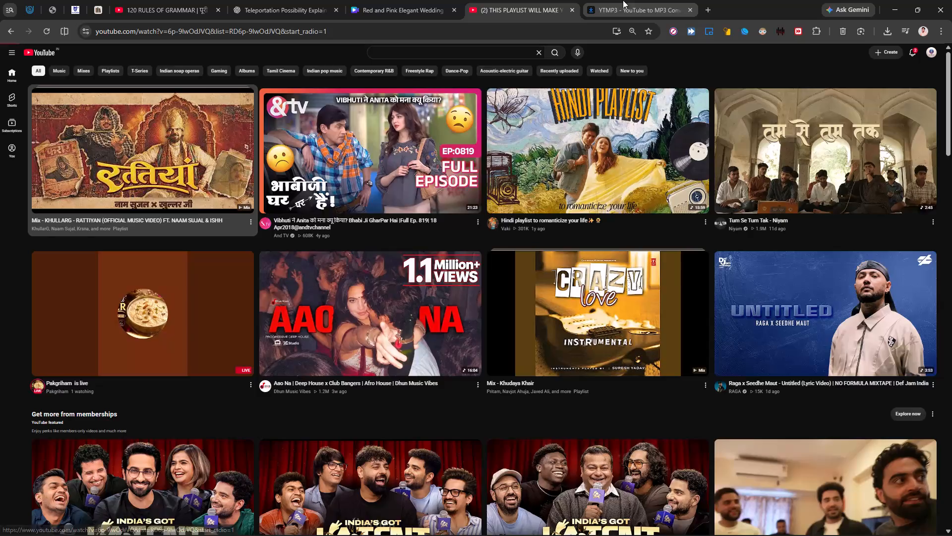
# Download the converted Khudaya Khair MP3 from the YTMP3 converter page.
pyautogui.click(630, 0)
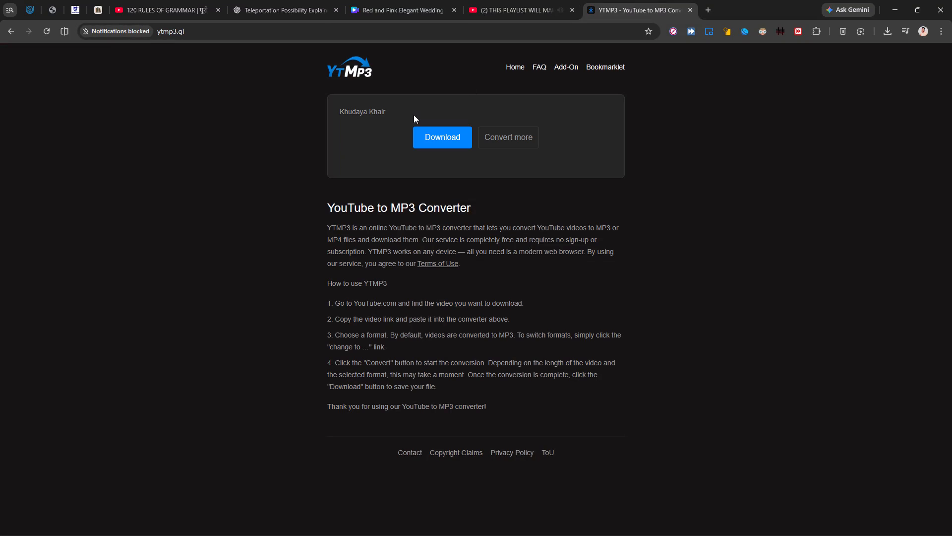
pyautogui.click(446, 138)
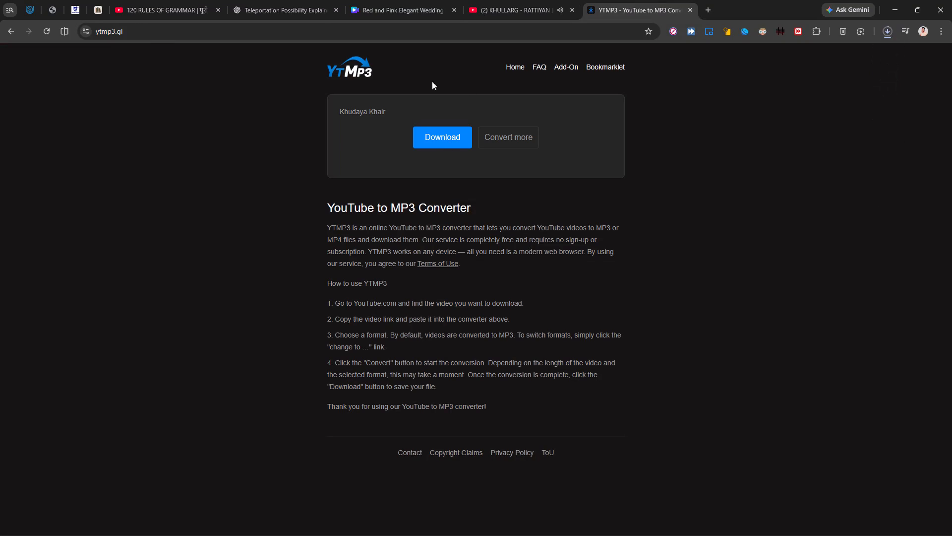
# Switch to the Canva wedding invitation video and bring the downloaded Khudaya Khair.mp3 into it at the audio track.
pyautogui.click(405, 0)
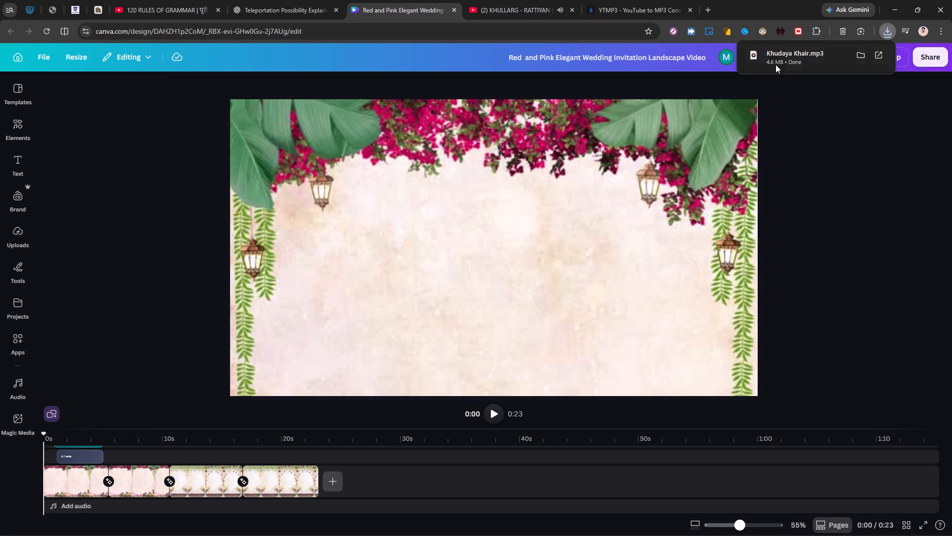
pyautogui.moveTo(778, 55); pyautogui.dragTo(225, 438)
pyautogui.moveTo(769, 56); pyautogui.dragTo(106, 495)
pyautogui.hscroll(-3, 389, 341)
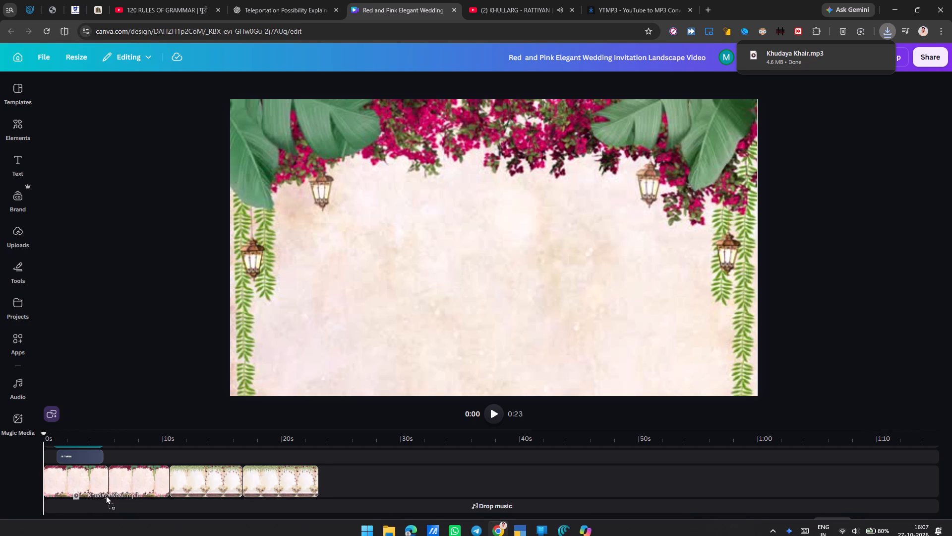
pyautogui.moveTo(106, 495); pyautogui.dragTo(101, 508)
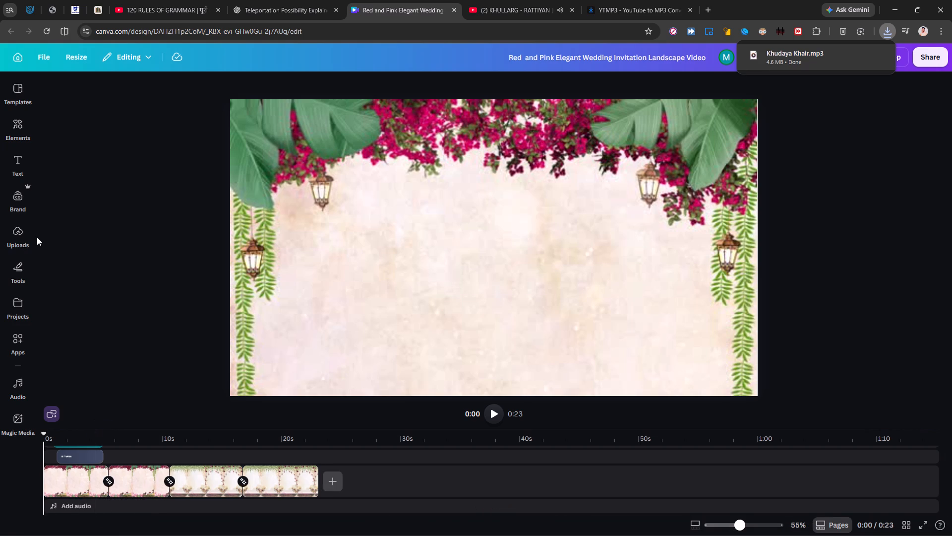
# Find Khudaya Khair.mp3 among the uploaded audio, preview it and add it to the wedding video's audio track.
pyautogui.click(27, 386)
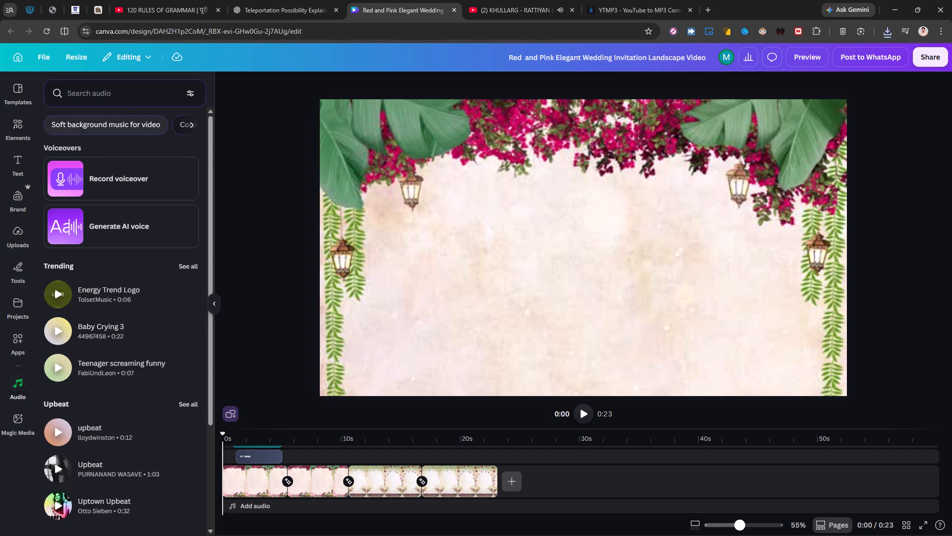
pyautogui.scroll(1, 132, 369)
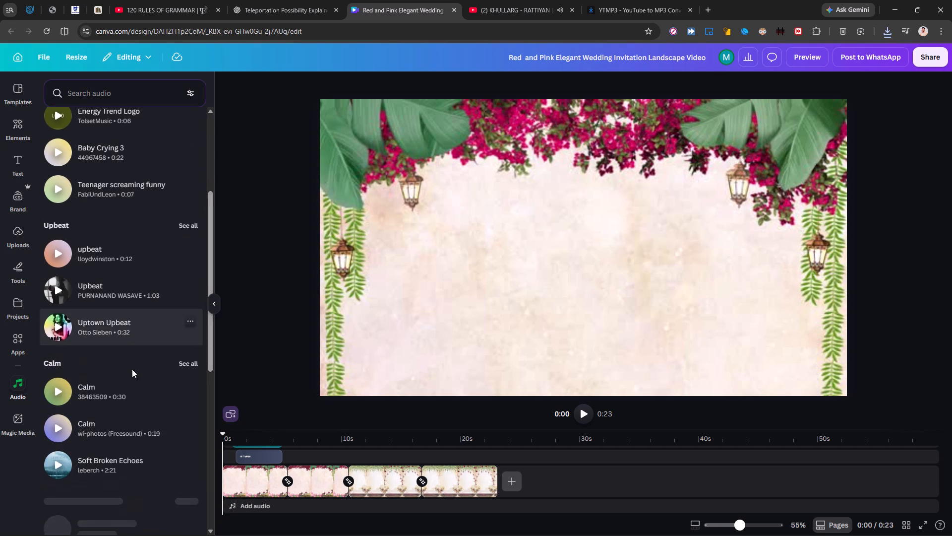
pyautogui.scroll(1, 132, 369)
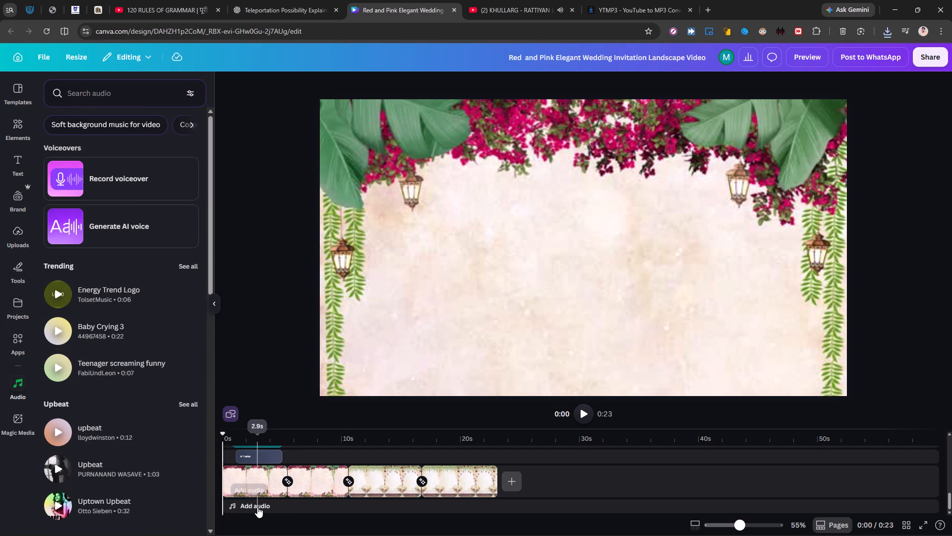
pyautogui.click(257, 507)
pyautogui.click(248, 452)
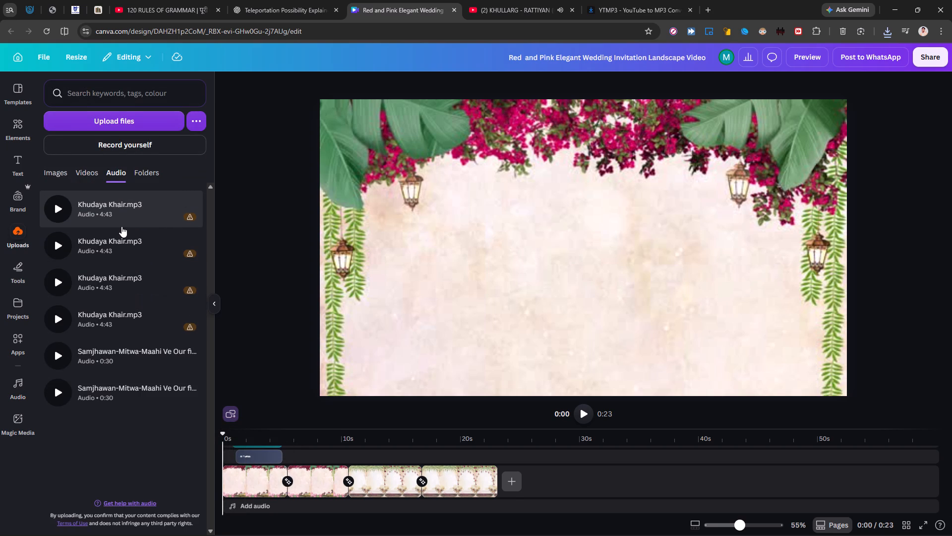
pyautogui.click(121, 226)
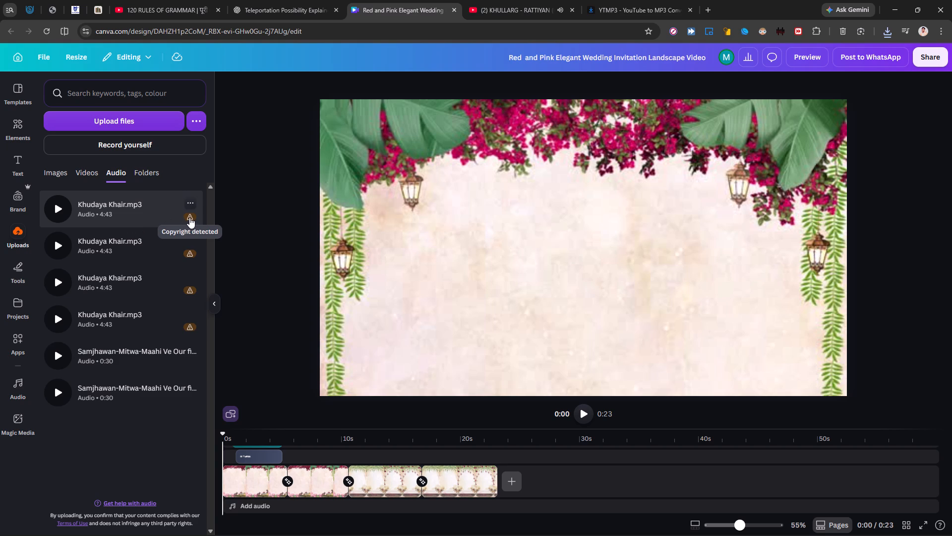
pyautogui.click(189, 217)
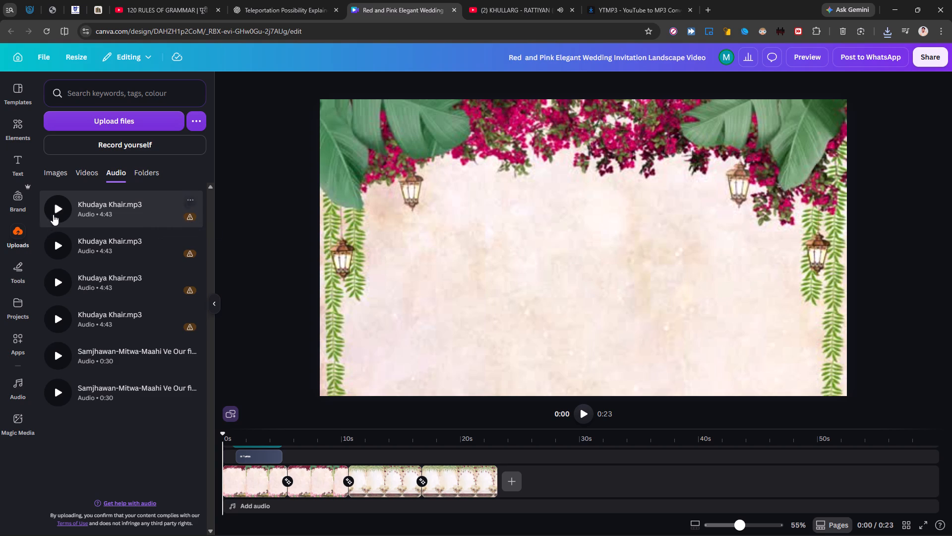
pyautogui.click(59, 206)
pyautogui.click(90, 201)
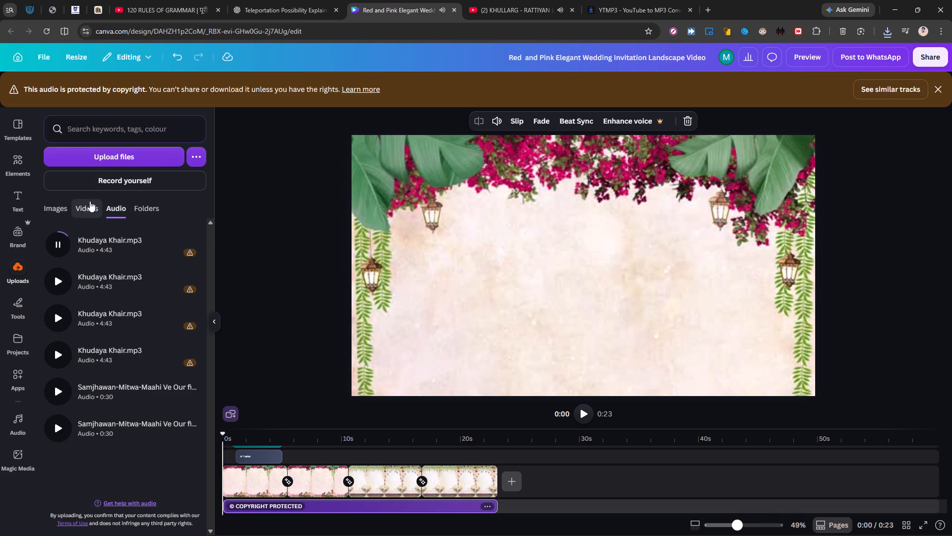
pyautogui.click(273, 502)
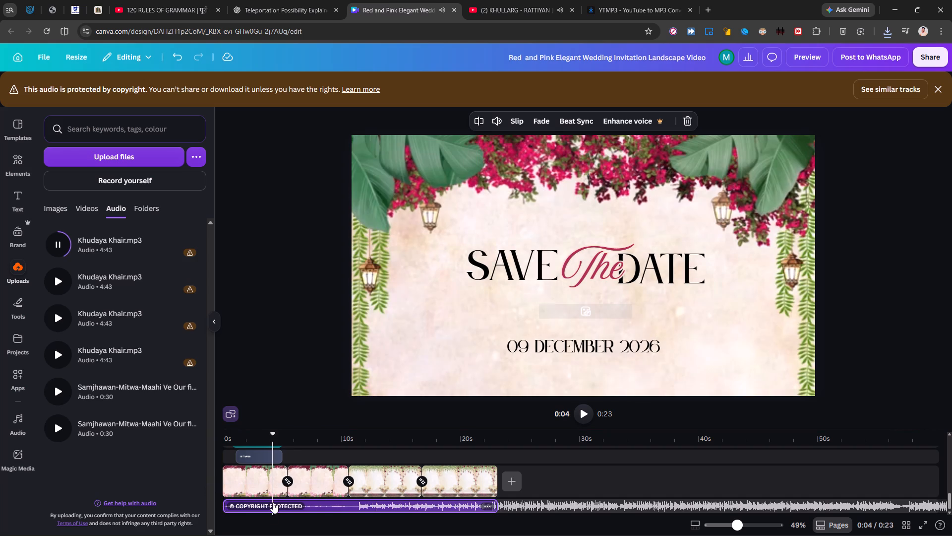
pyautogui.click(64, 243)
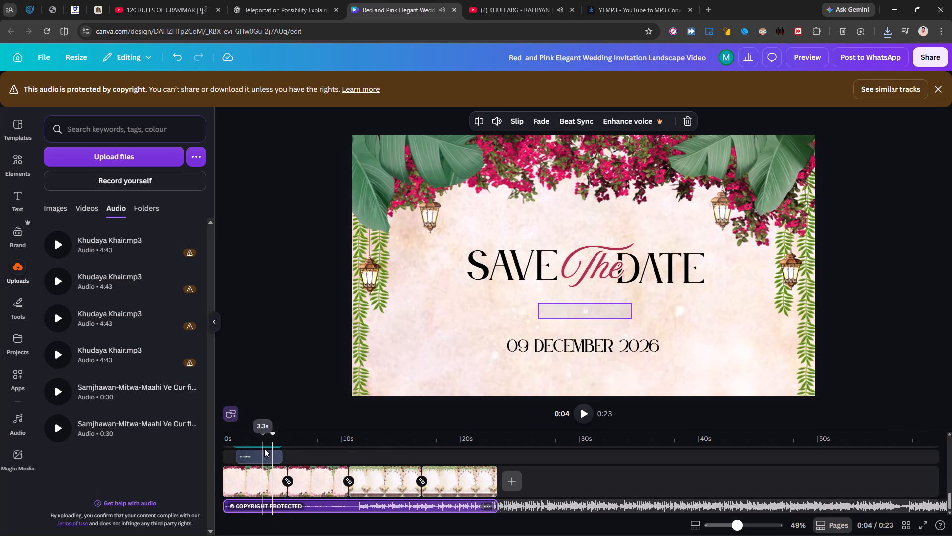
# Pause the YouTube music video and play the wedding video from the beginning to check the added song.
pyautogui.hscroll(2, 354, 474)
pyautogui.moveTo(271, 436); pyautogui.dragTo(204, 438)
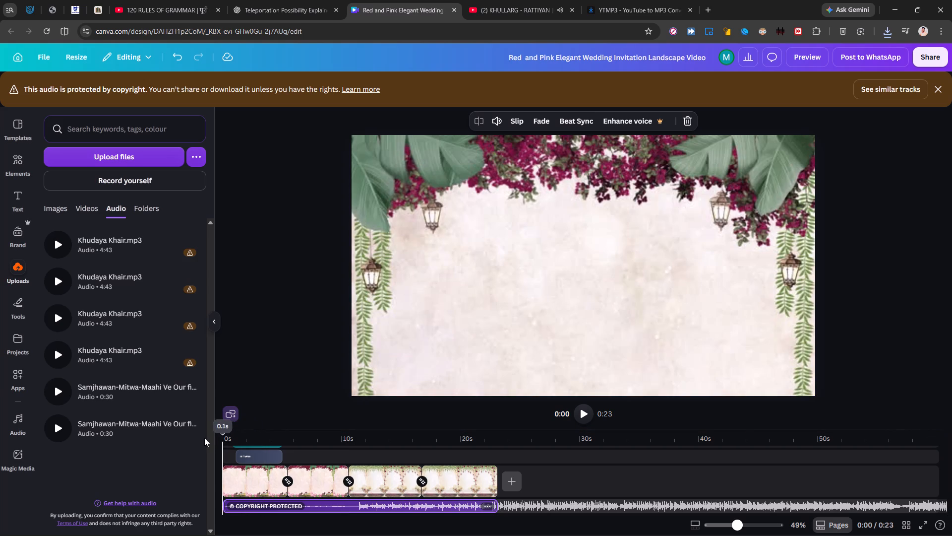
pyautogui.click(555, 0)
pyautogui.press('space')
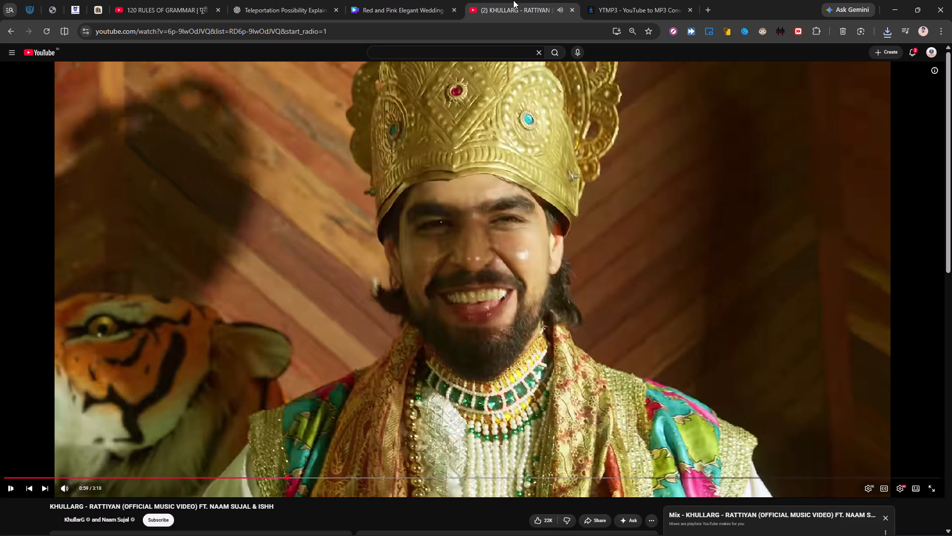
pyautogui.click(435, 0)
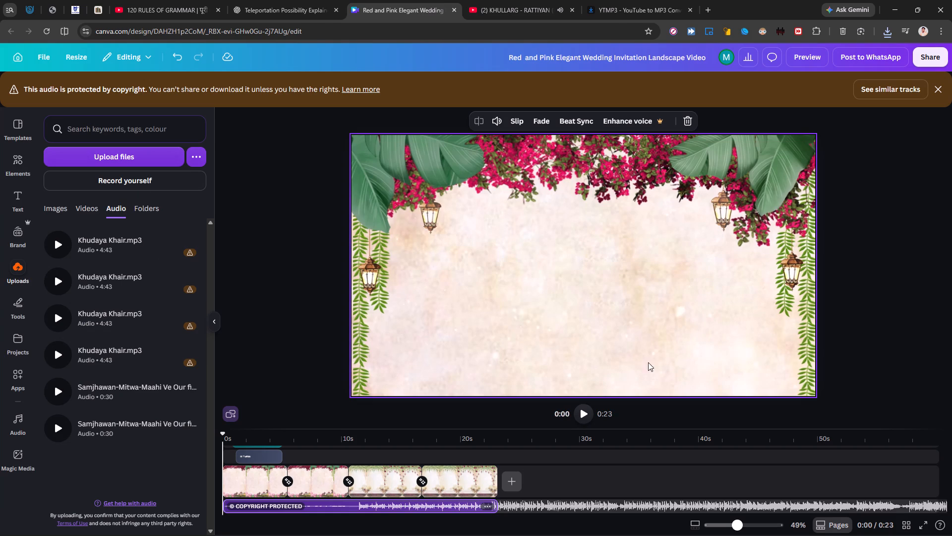
pyautogui.click(584, 410)
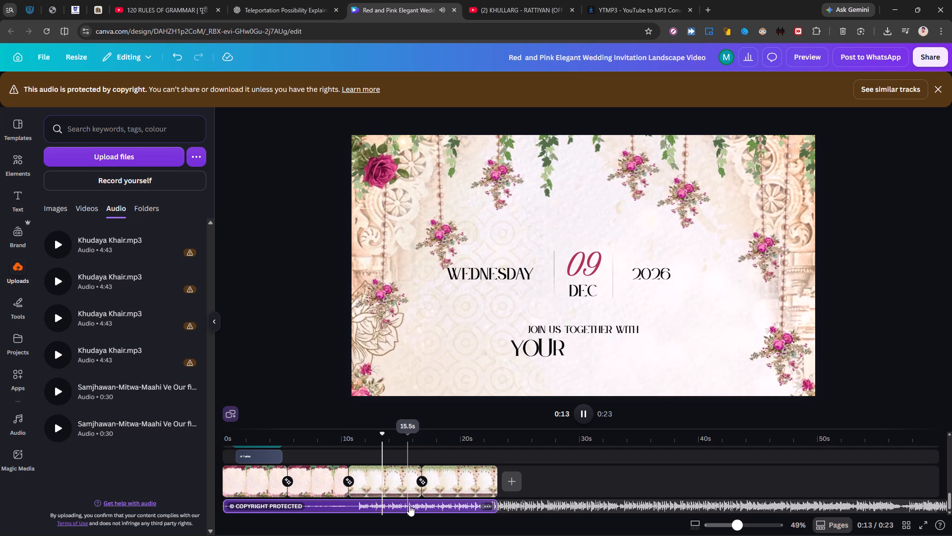
pyautogui.click(538, 507)
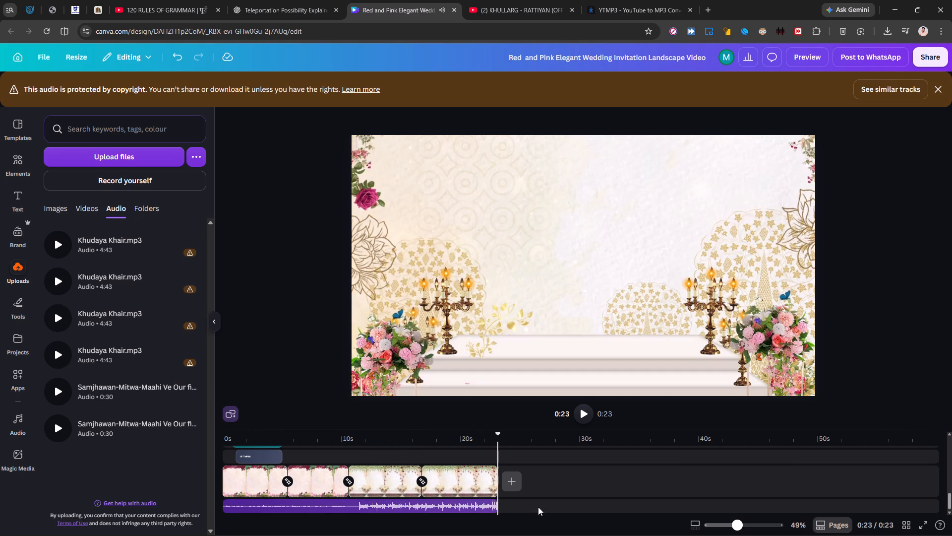
# Slip the Khudaya Khair audio within its clip so the video starts past the song's quiet intro.
pyautogui.doubleClick(465, 507)
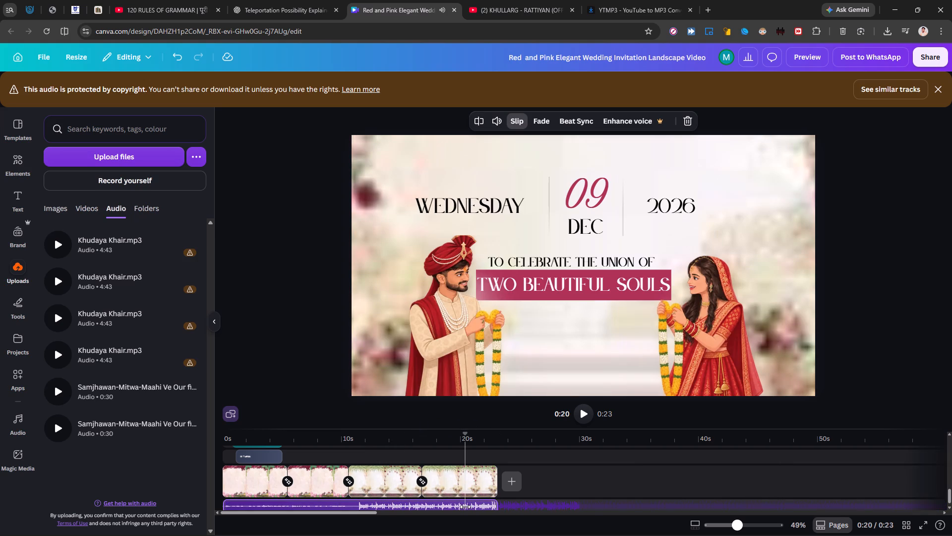
pyautogui.moveTo(465, 507); pyautogui.dragTo(323, 509)
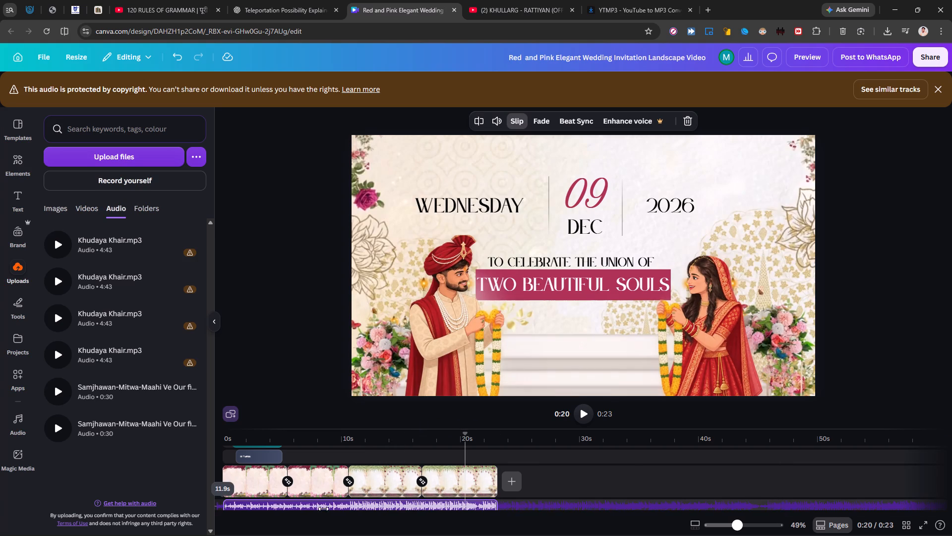
pyautogui.moveTo(323, 509); pyautogui.dragTo(191, 507)
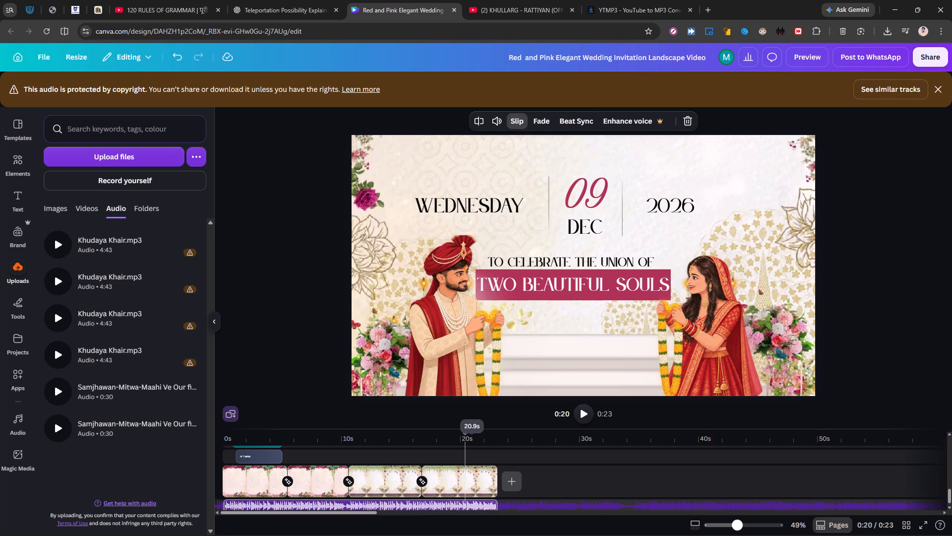
# Play the wedding video from the beginning to check how the slipped song lines up with the opening.
pyautogui.moveTo(464, 437); pyautogui.dragTo(272, 435)
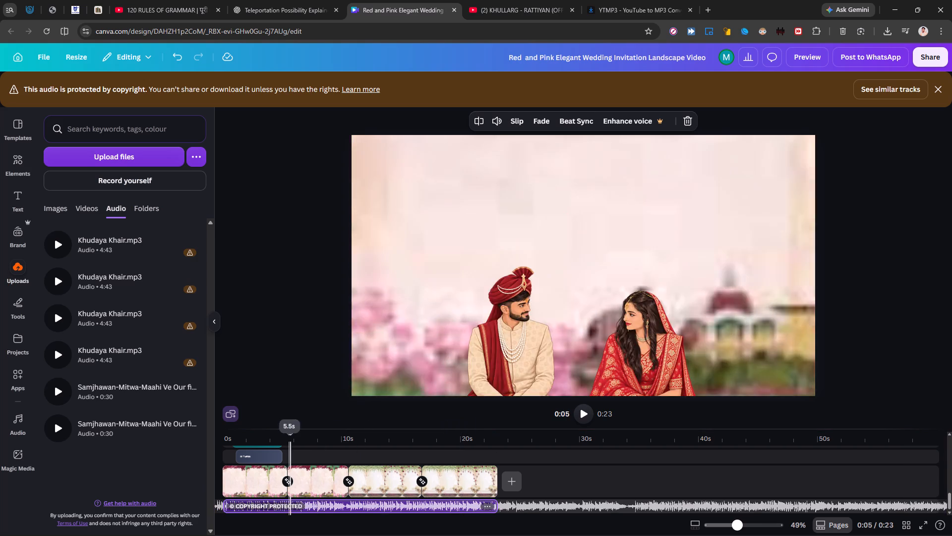
pyautogui.moveTo(272, 435); pyautogui.dragTo(173, 431)
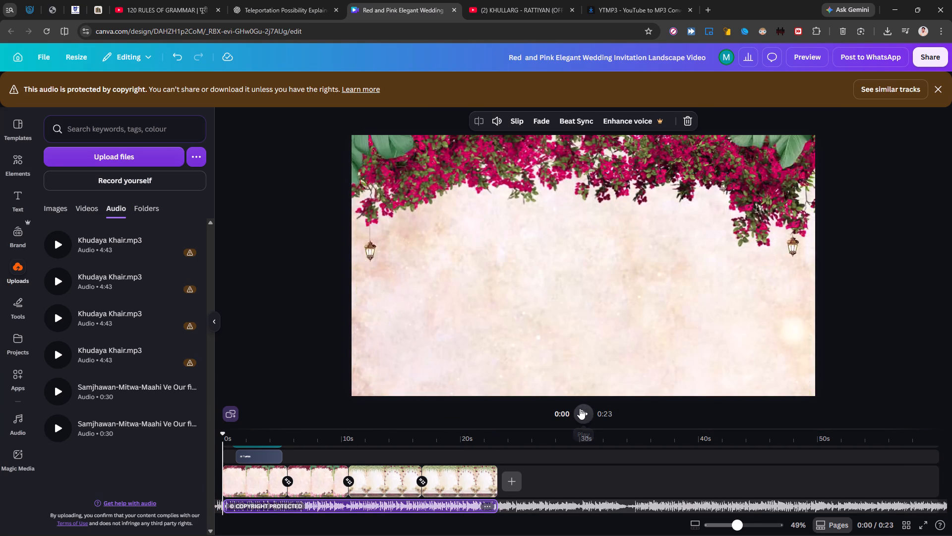
pyautogui.click(580, 408)
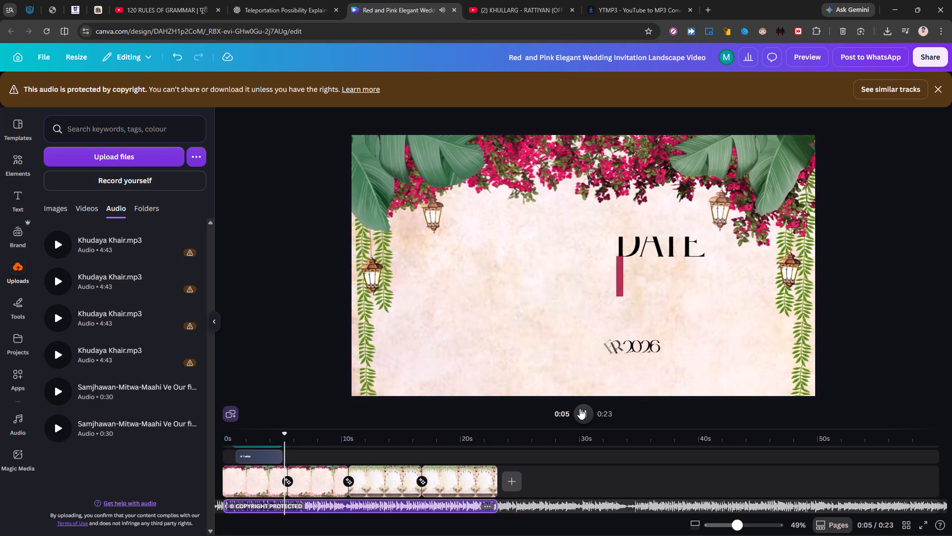
pyautogui.click(580, 408)
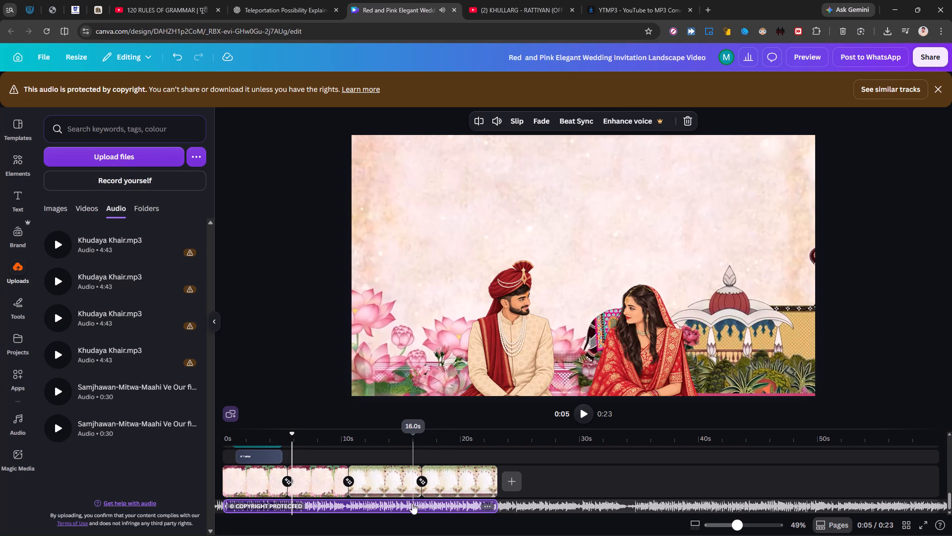
# Fine-tune the audio clip's slip so the song starts from about 22 seconds in.
pyautogui.click(412, 503)
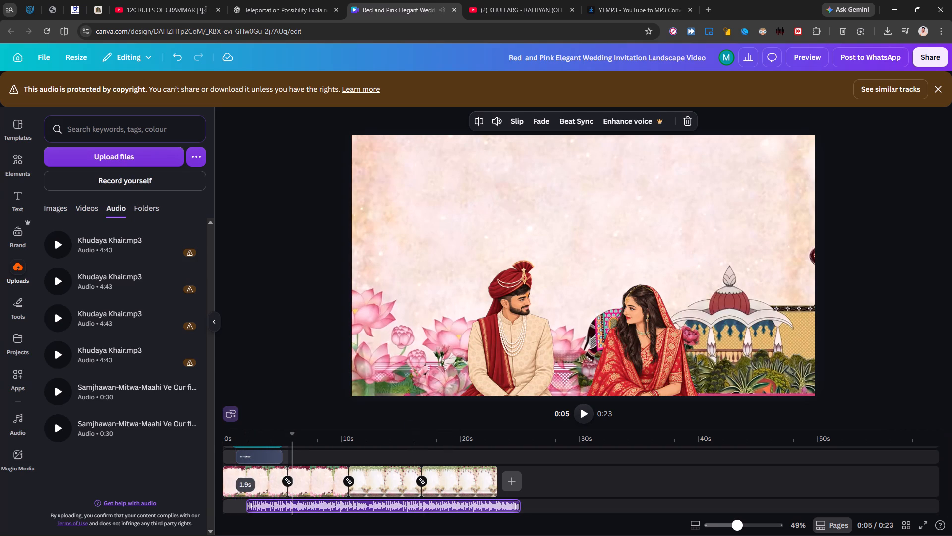
pyautogui.doubleClick(411, 502)
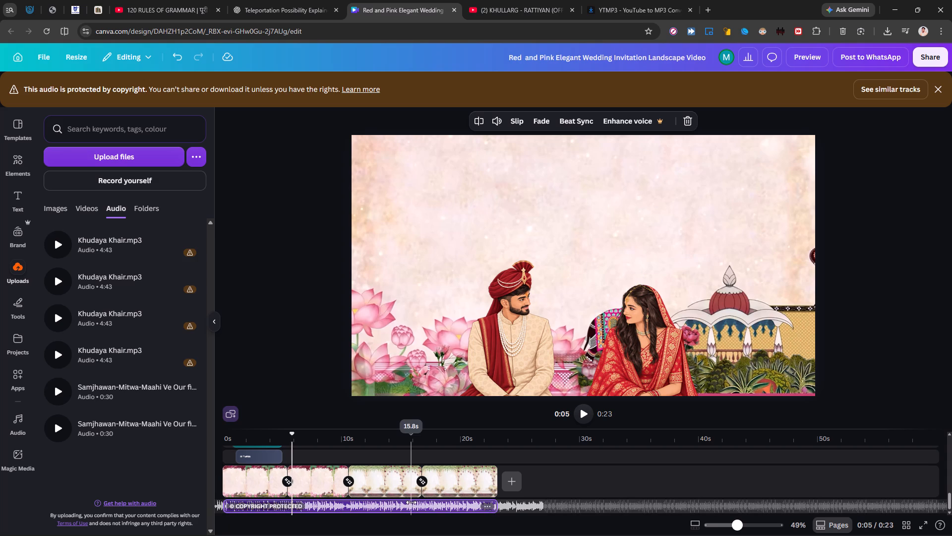
pyautogui.moveTo(411, 502); pyautogui.dragTo(424, 502)
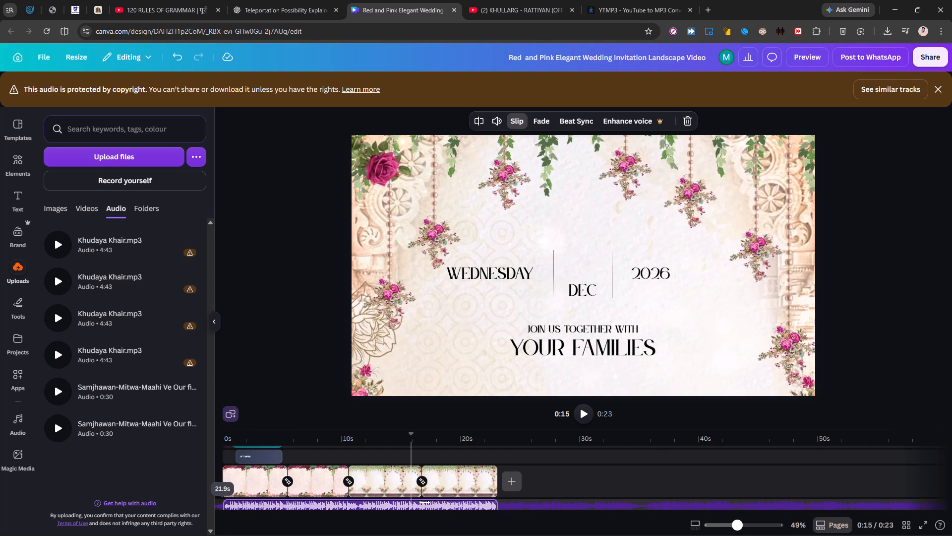
pyautogui.moveTo(424, 502); pyautogui.dragTo(422, 502)
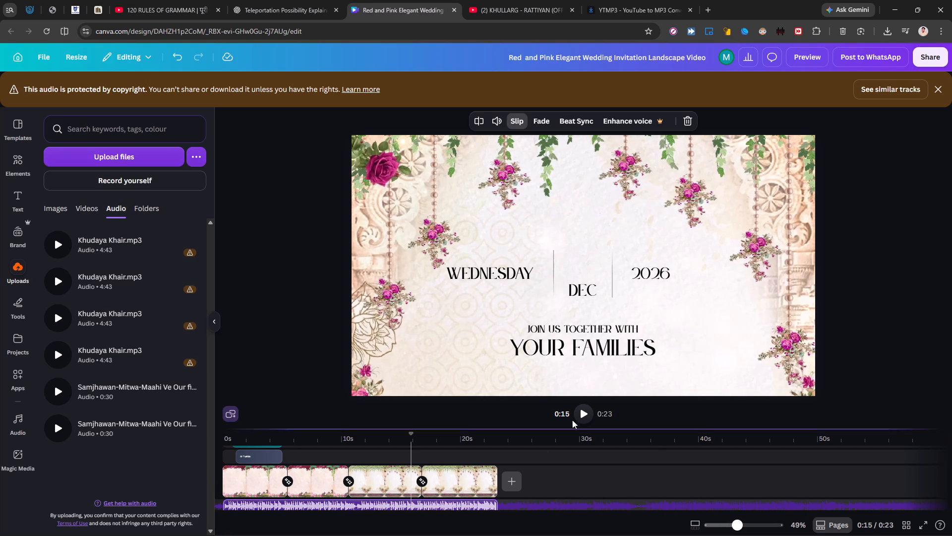
# Play the wedding video on to its closing scene and again from the beginning to check the slipped song.
pyautogui.click(584, 413)
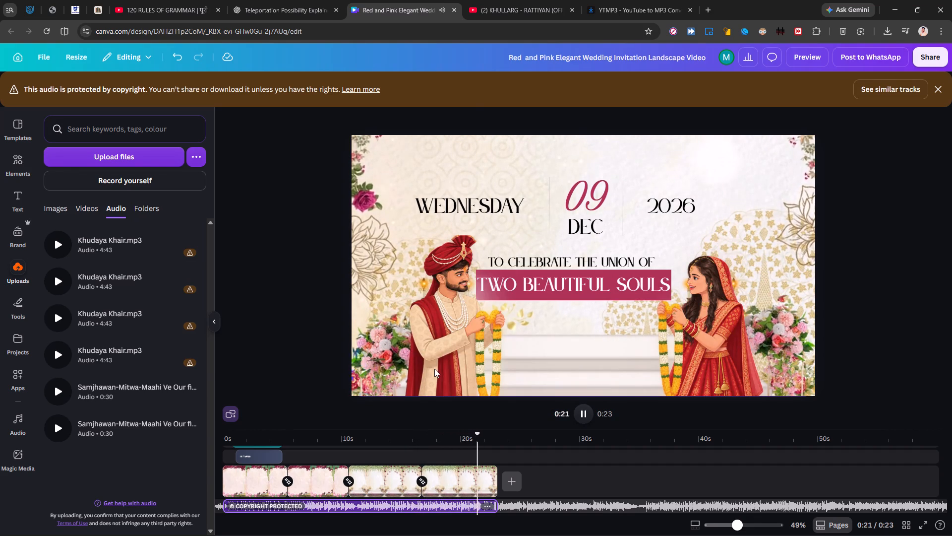
pyautogui.click(225, 442)
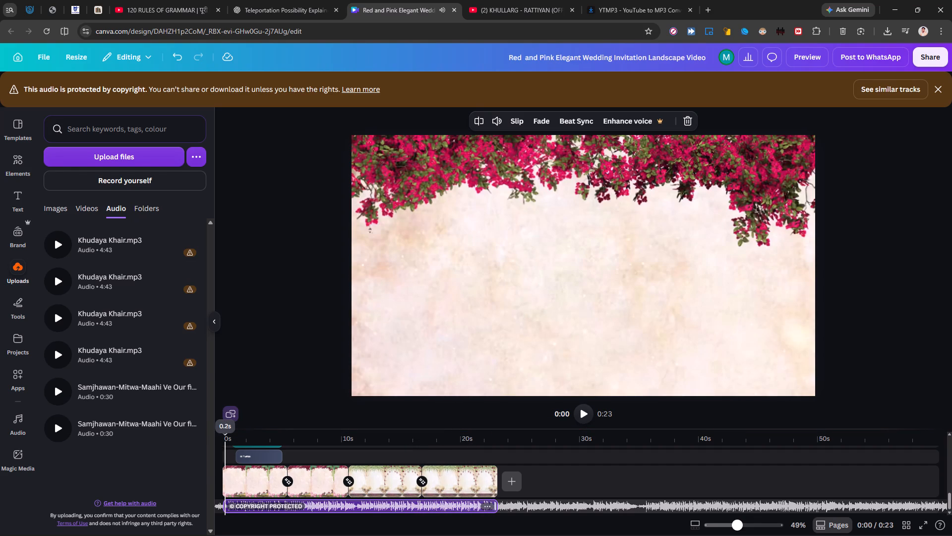
pyautogui.click(581, 415)
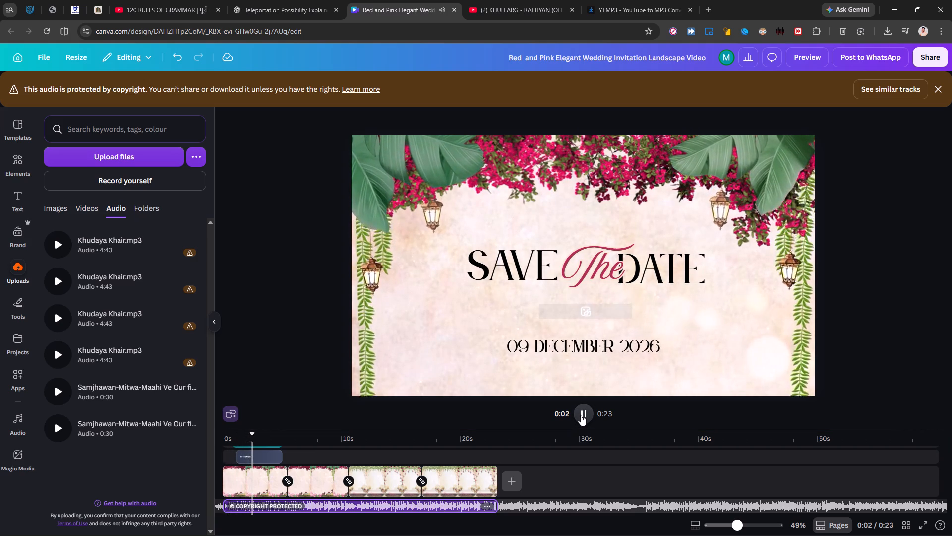
# Add the uploaded Samjhawan-Mitwa-Maahi Ve audio to the timeline and delete the Khudaya Khair track it replaces.
pyautogui.click(140, 402)
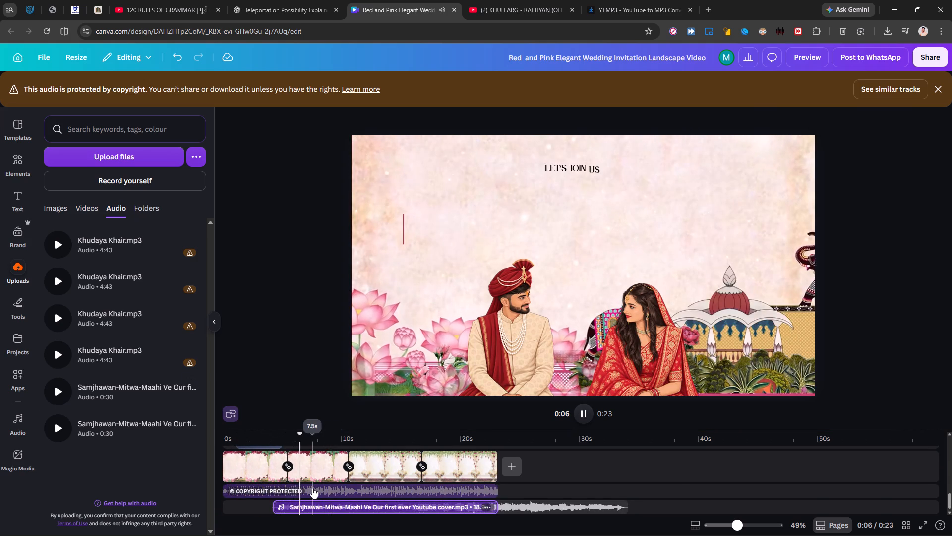
pyautogui.click(312, 488)
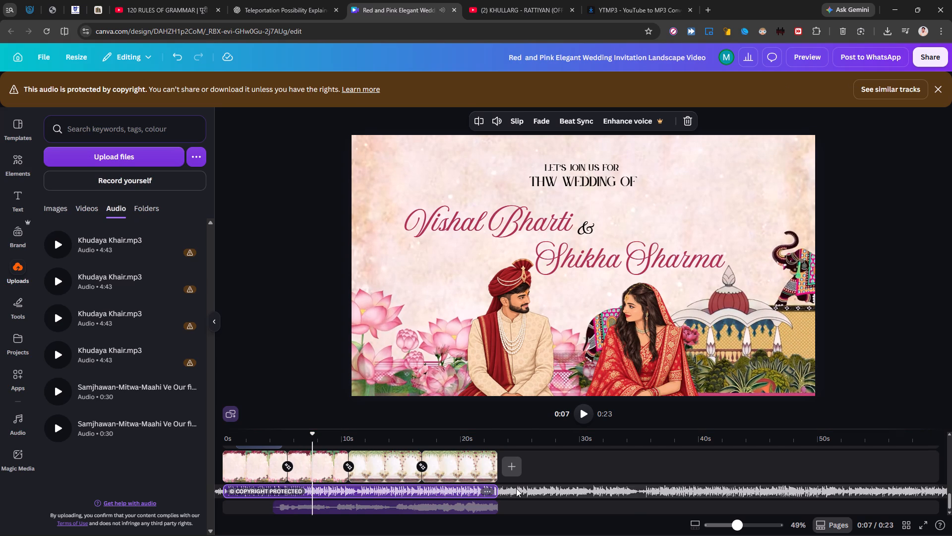
pyautogui.click(491, 487)
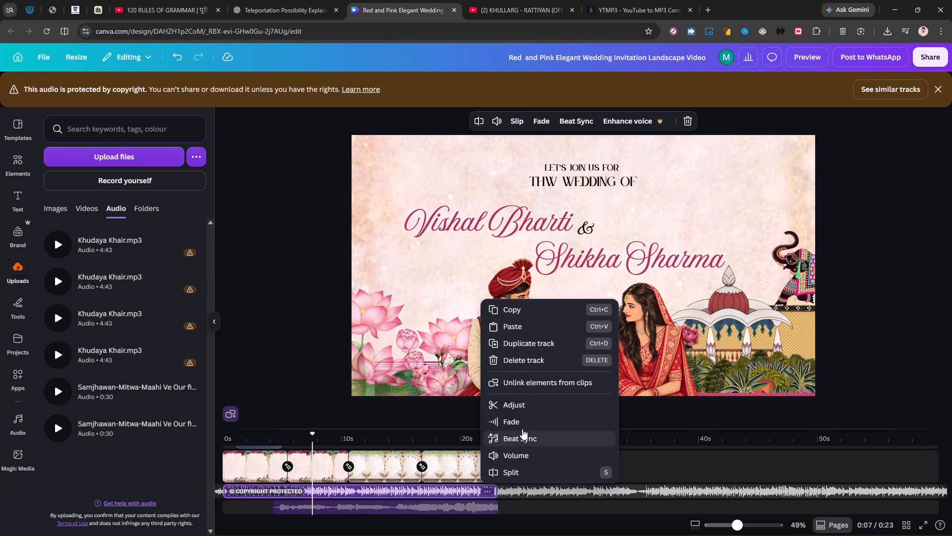
pyautogui.click(516, 357)
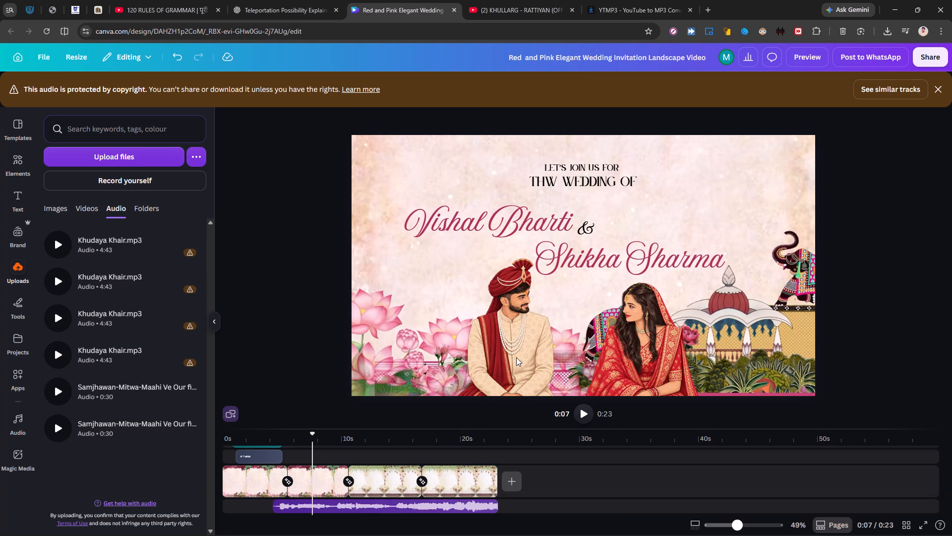
# Move the Samjhawan clip to the start of the timeline and extend it to 23.1 s, matching the video's end.
pyautogui.moveTo(406, 503); pyautogui.dragTo(338, 503)
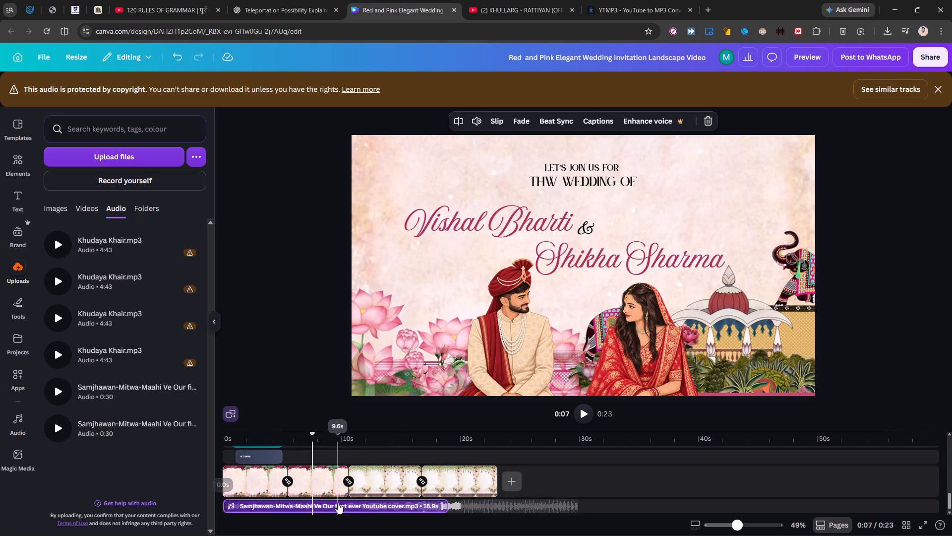
pyautogui.moveTo(446, 505); pyautogui.dragTo(499, 504)
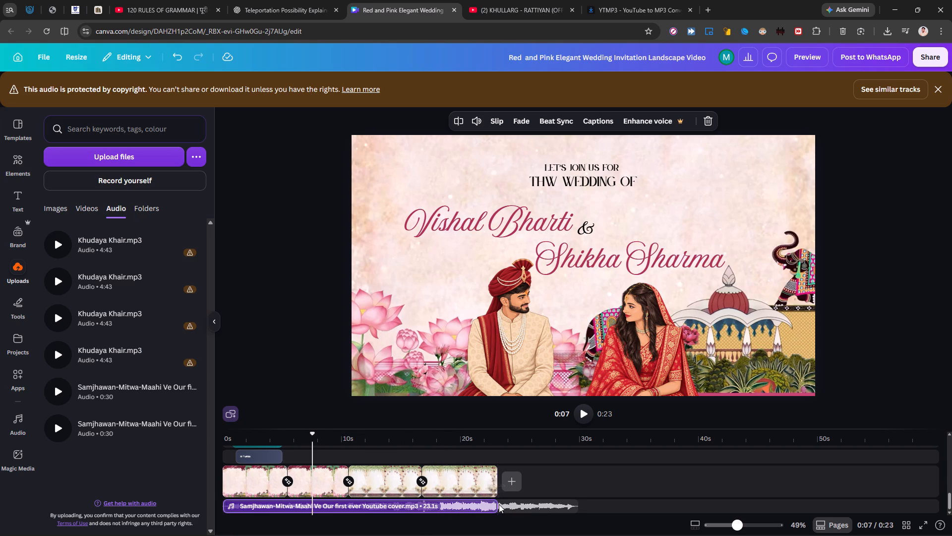
pyautogui.moveTo(225, 506); pyautogui.dragTo(208, 506)
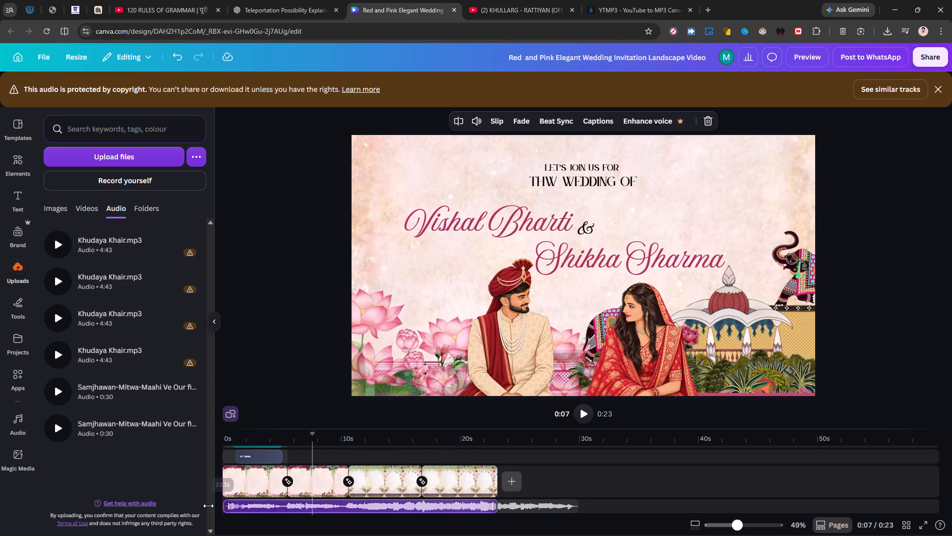
pyautogui.moveTo(208, 506); pyautogui.dragTo(194, 505)
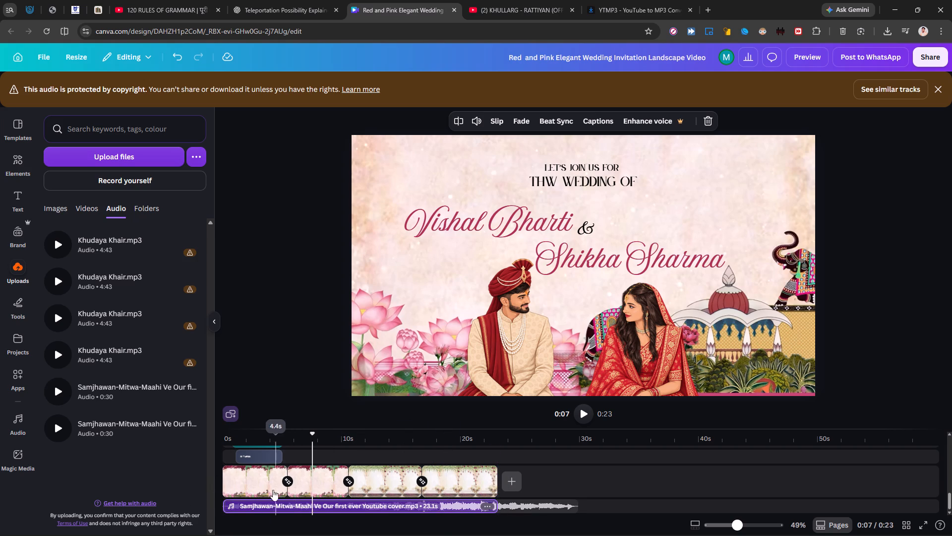
# Dismiss the copyright notice and play the wedding video from the beginning to check the Samjhawan song.
pyautogui.hscroll(3, 273, 490)
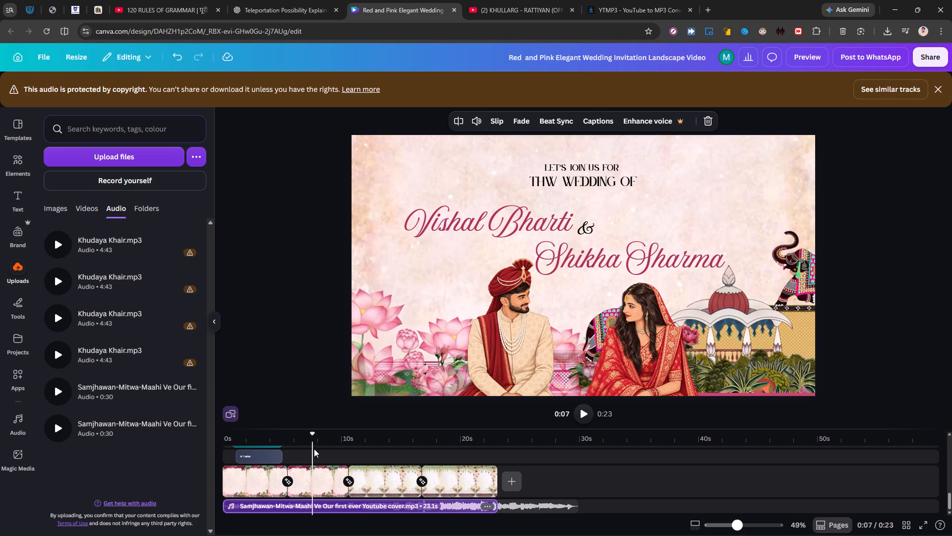
pyautogui.click(224, 456)
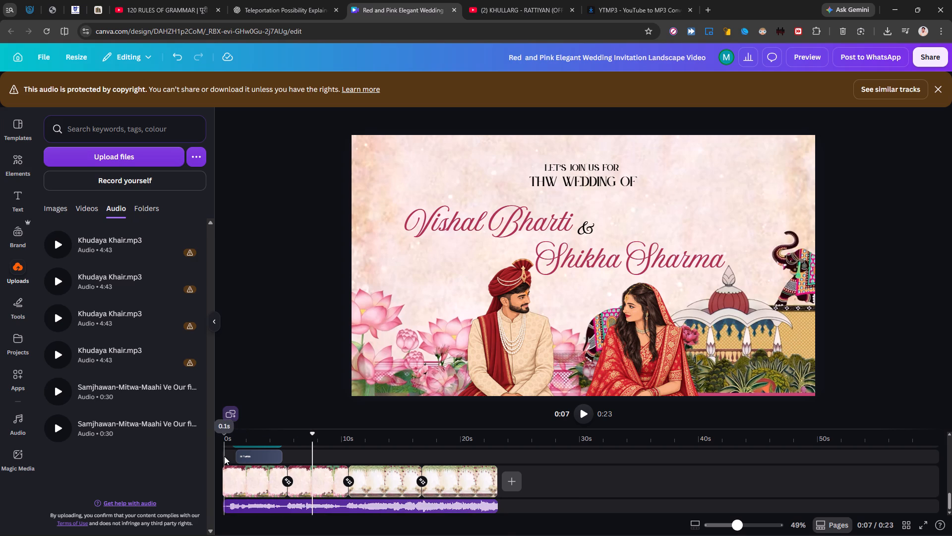
pyautogui.click(589, 417)
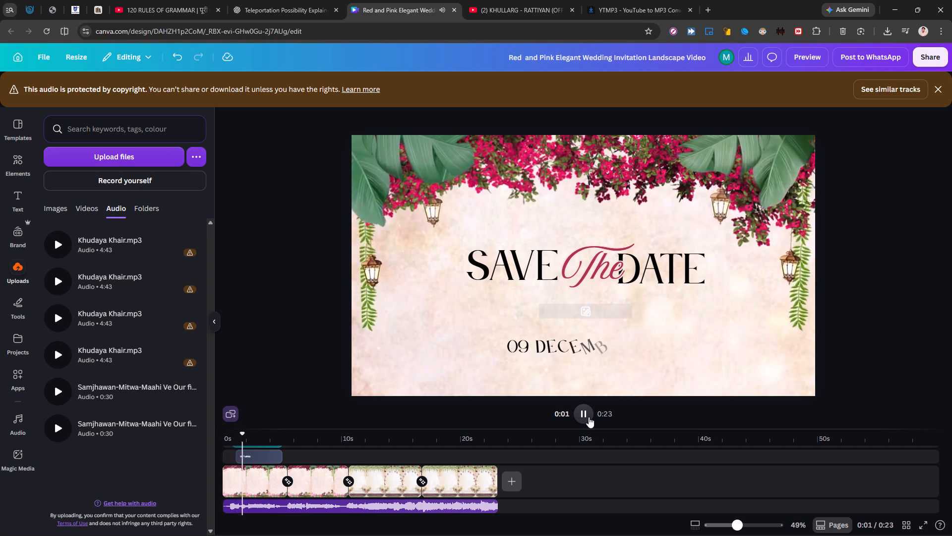
pyautogui.click(941, 91)
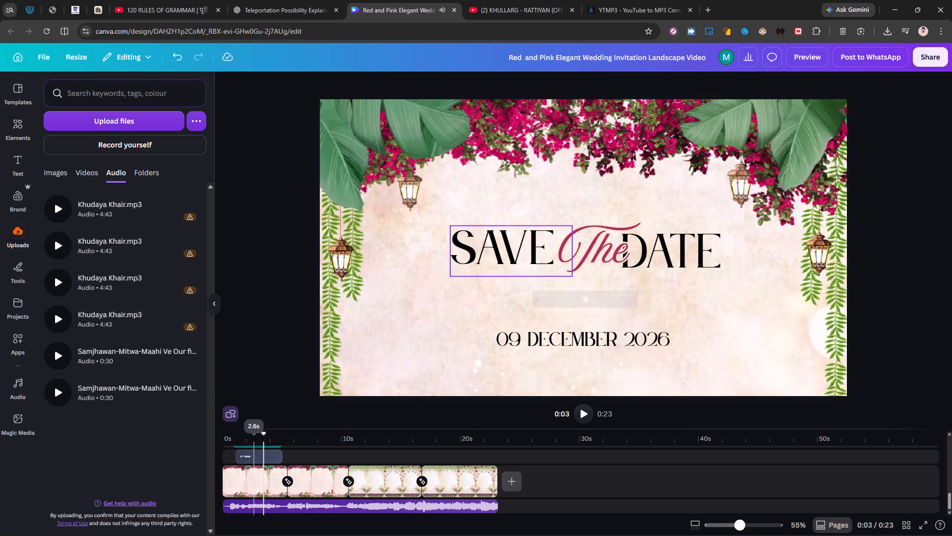
pyautogui.moveTo(259, 434); pyautogui.dragTo(157, 438)
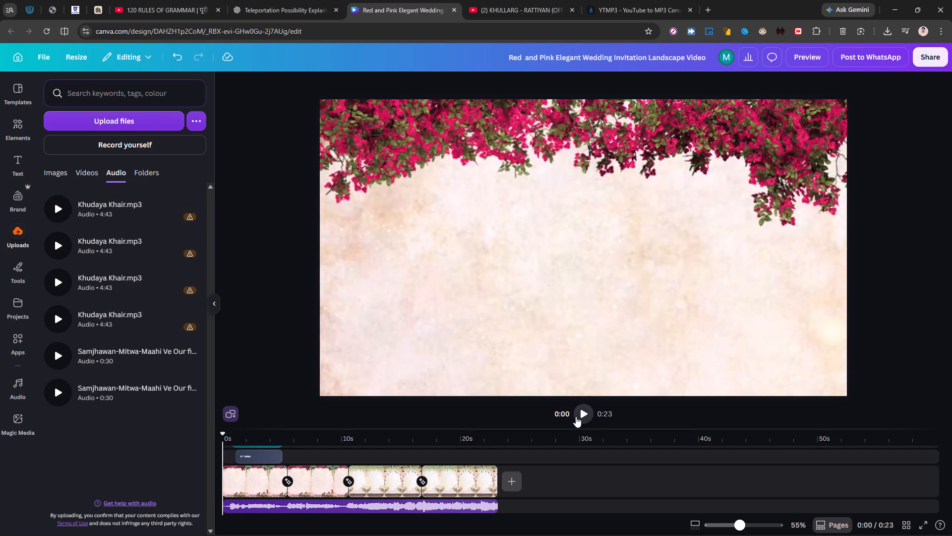
pyautogui.click(576, 416)
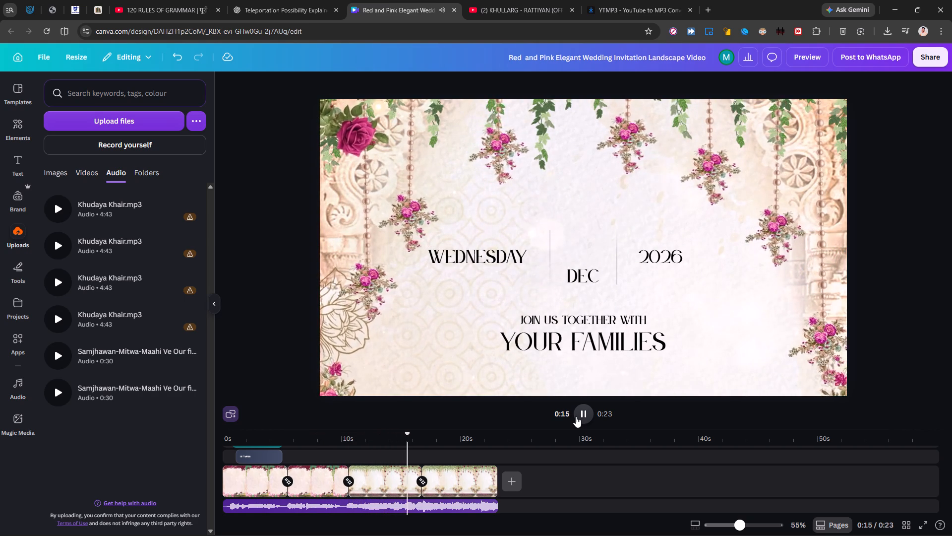
# Load YouTube in the YTMP3 converter tab and look through the home feed for suitable wedding music.
pyautogui.click(588, 0)
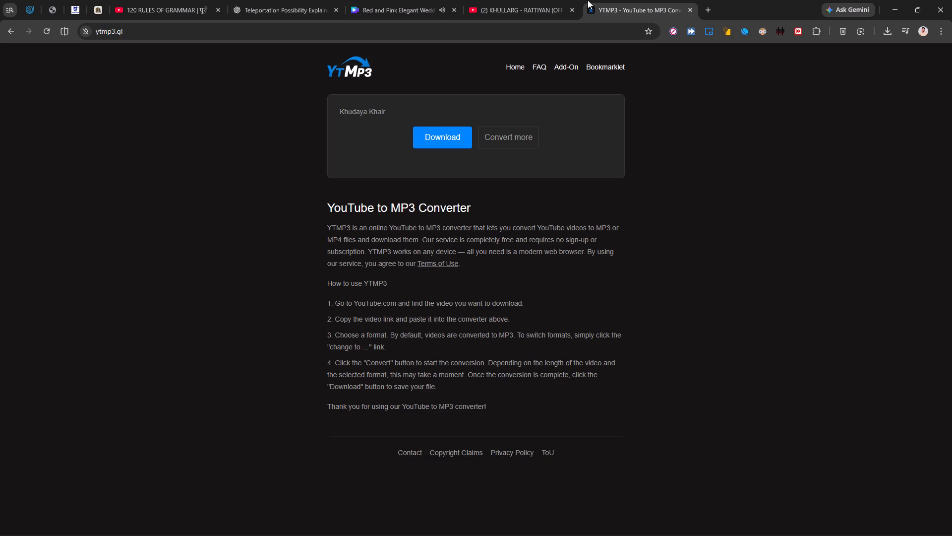
pyautogui.click(489, 35)
pyautogui.press('y')
pyautogui.press('Return')
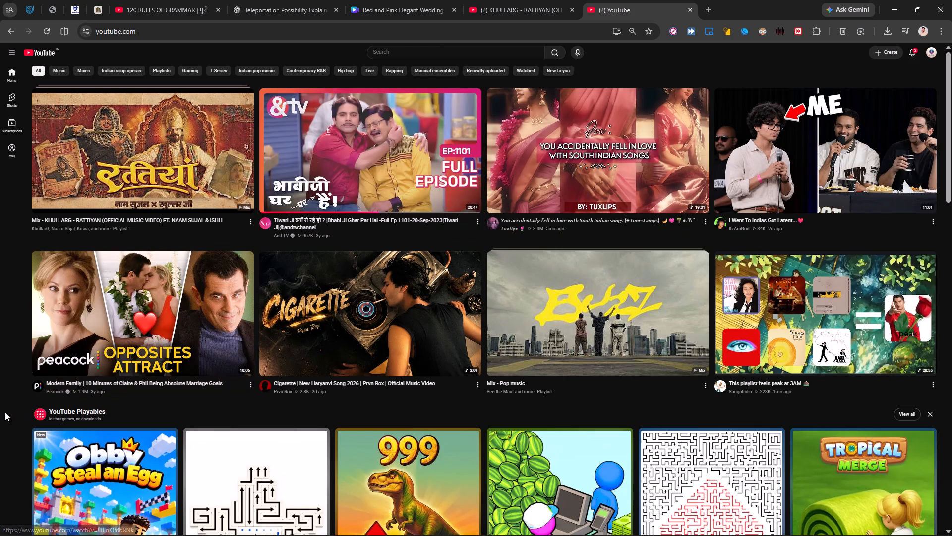
pyautogui.scroll(-2, 0, 412)
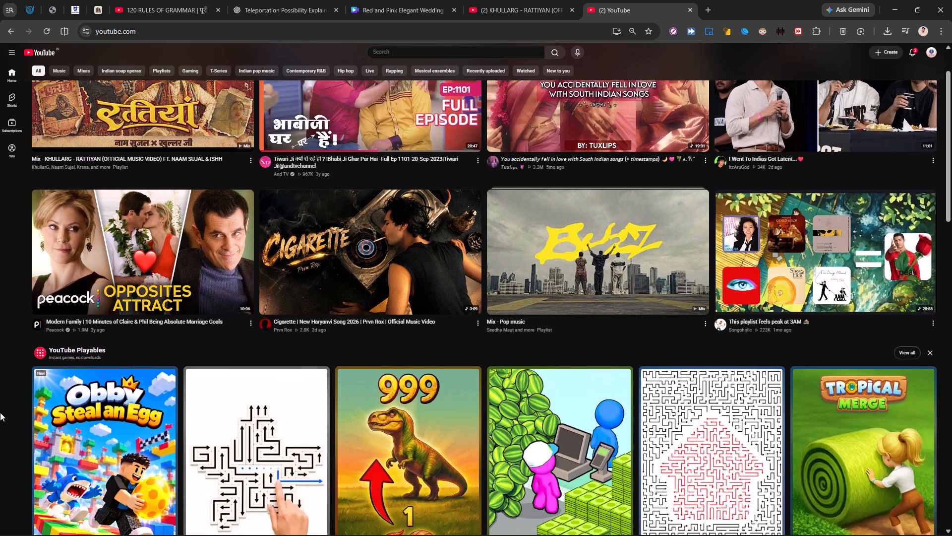
pyautogui.scroll(-8, 0, 412)
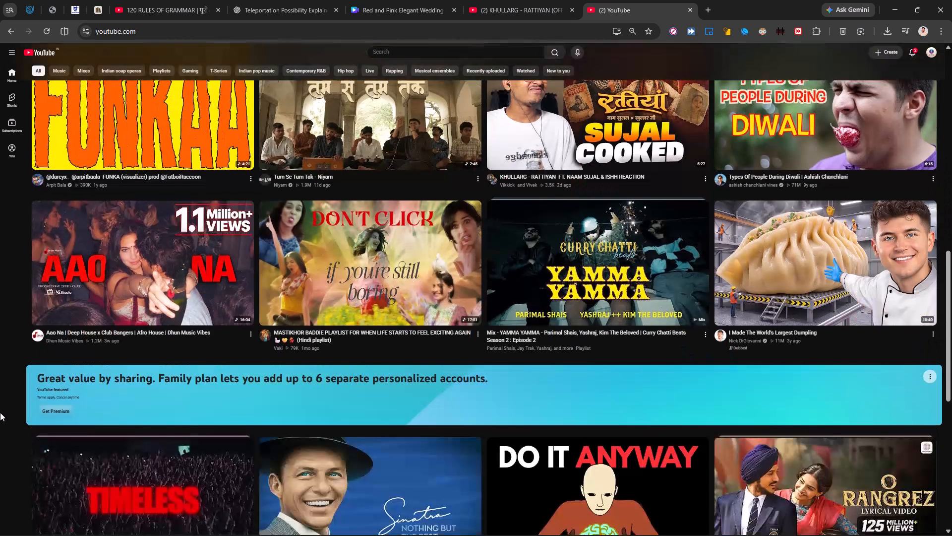
pyautogui.scroll(-3, 0, 412)
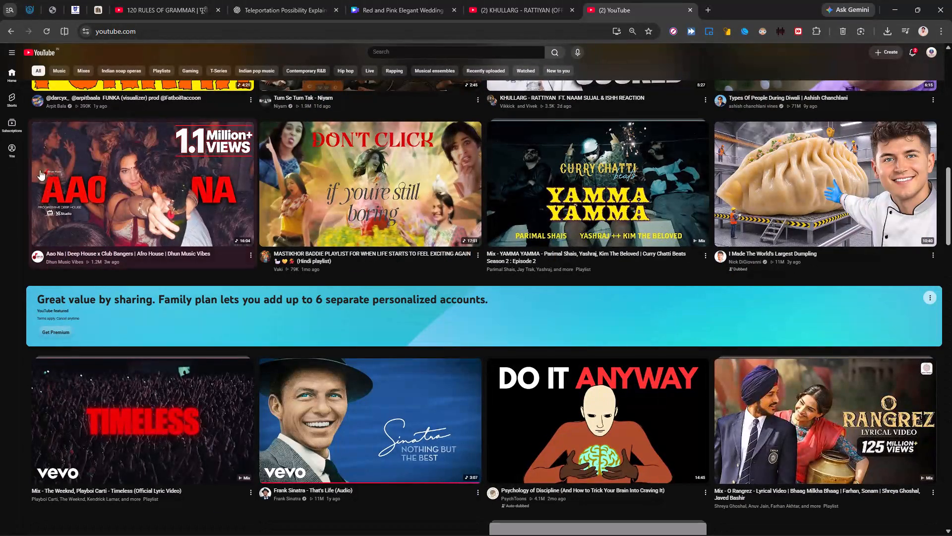
# Find the Save The Date for Wedding Ceremony Invitation short in the full watch history and open it.
pyautogui.click(5, 149)
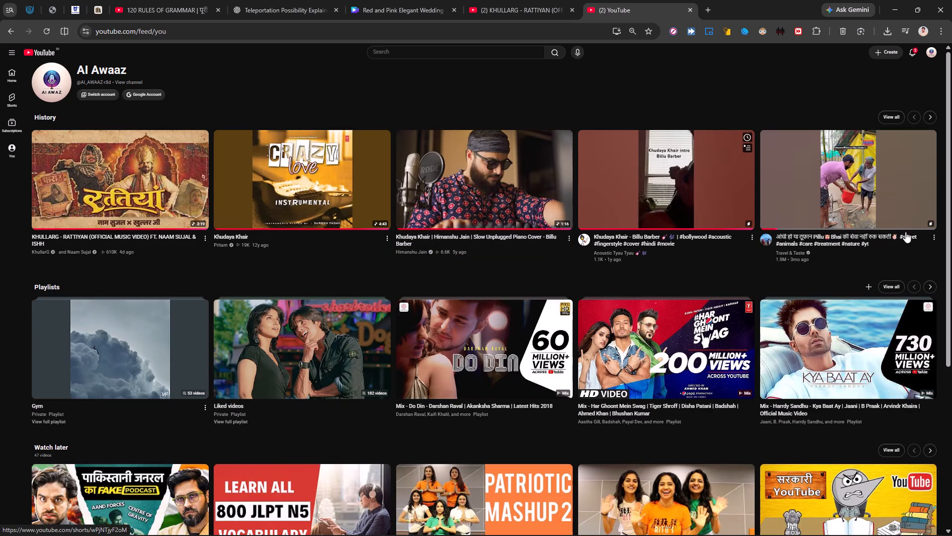
pyautogui.click(930, 113)
pyautogui.click(930, 113)
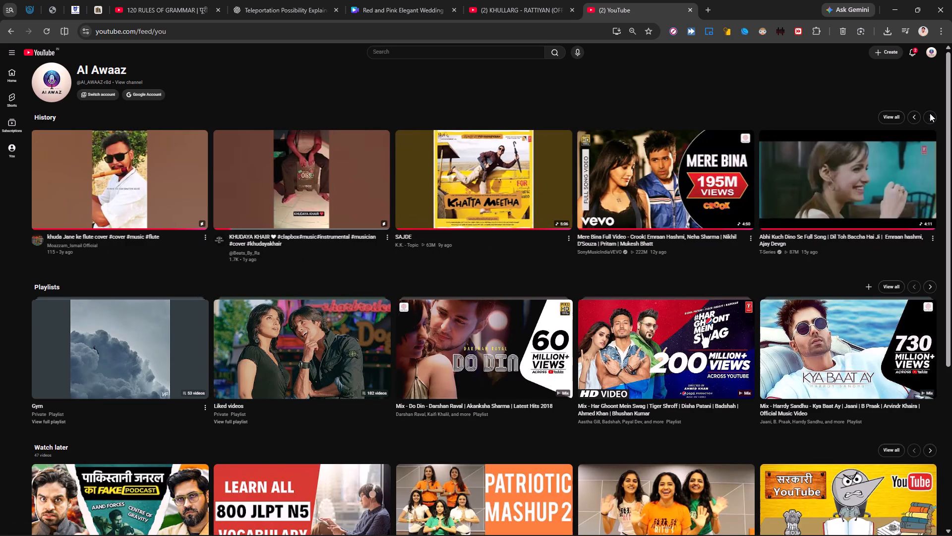
pyautogui.click(902, 115)
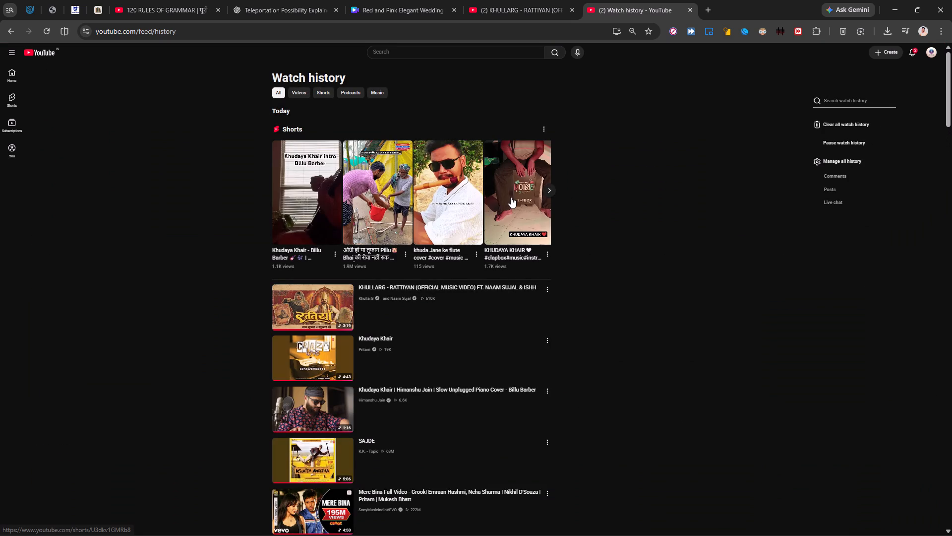
pyautogui.hscroll(-6, 511, 197)
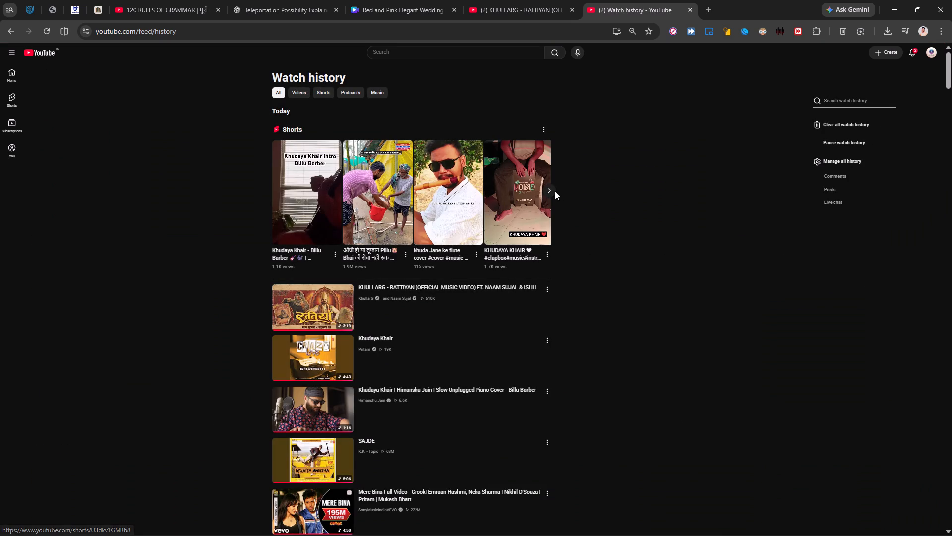
pyautogui.tripleClick(551, 189)
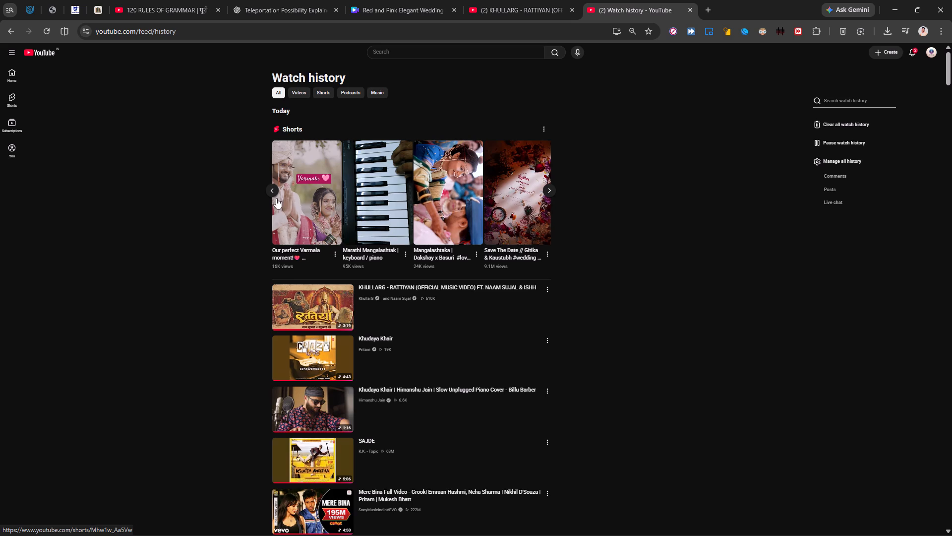
pyautogui.click(270, 186)
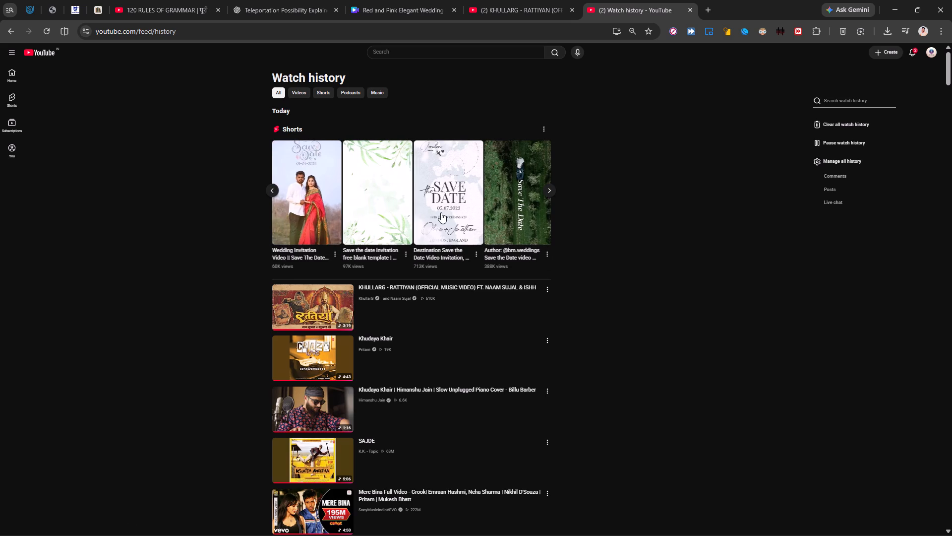
pyautogui.click(272, 190)
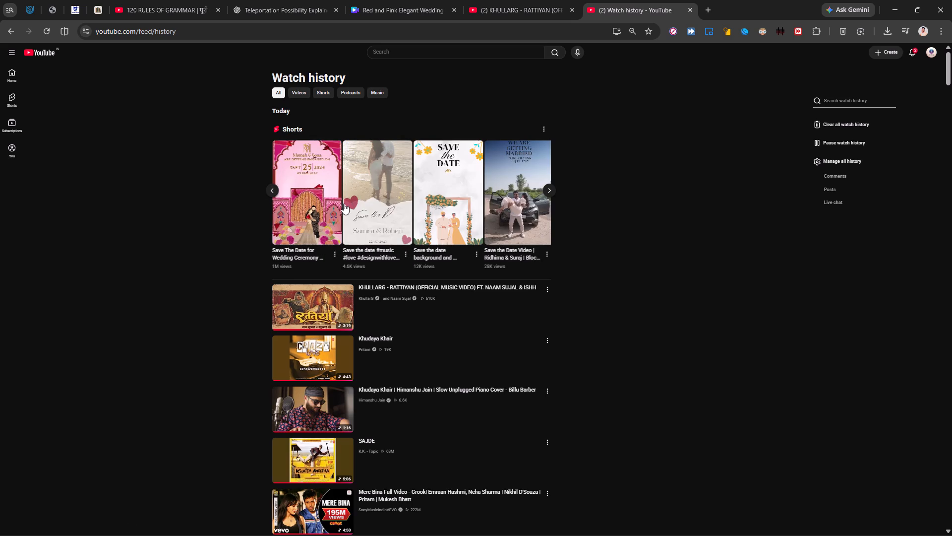
pyautogui.click(313, 200)
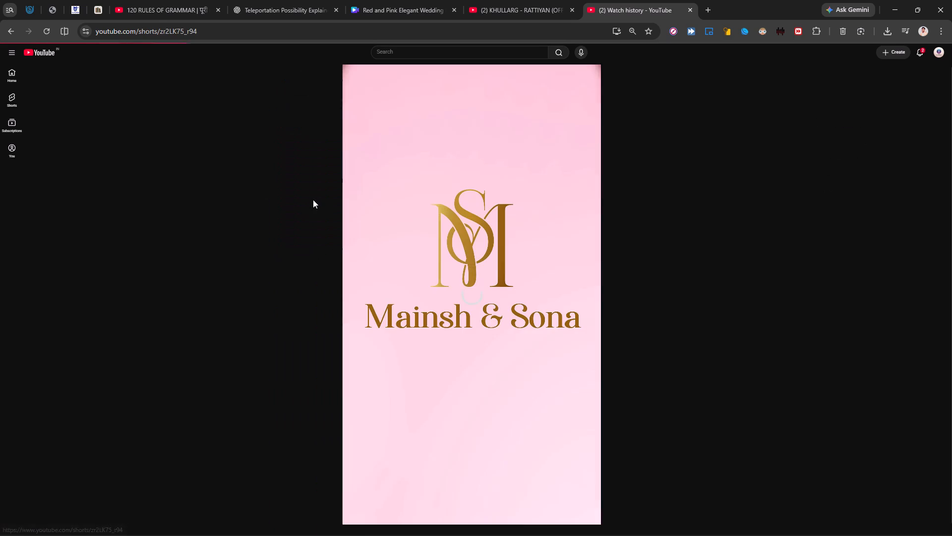
# Copy the short's link and open the YTMP3 converter site through a web search.
pyautogui.click(529, 25)
pyautogui.hotkey('ctrl', 'c')
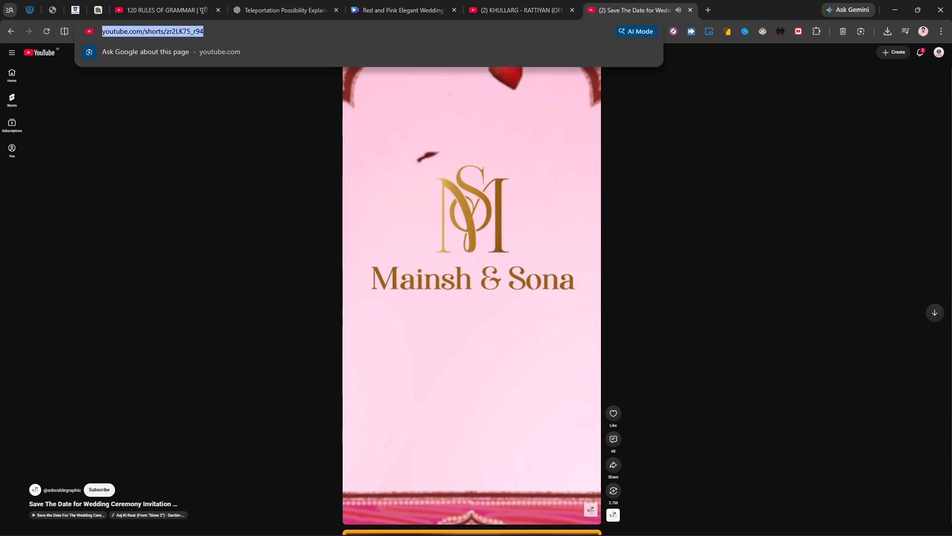
pyautogui.write('yt')
pyautogui.press('Return')
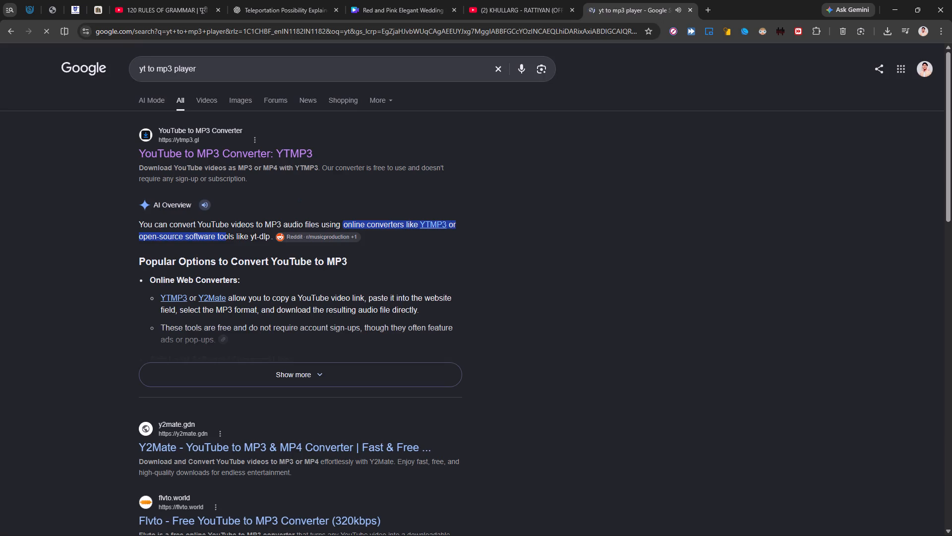
pyautogui.click(279, 157)
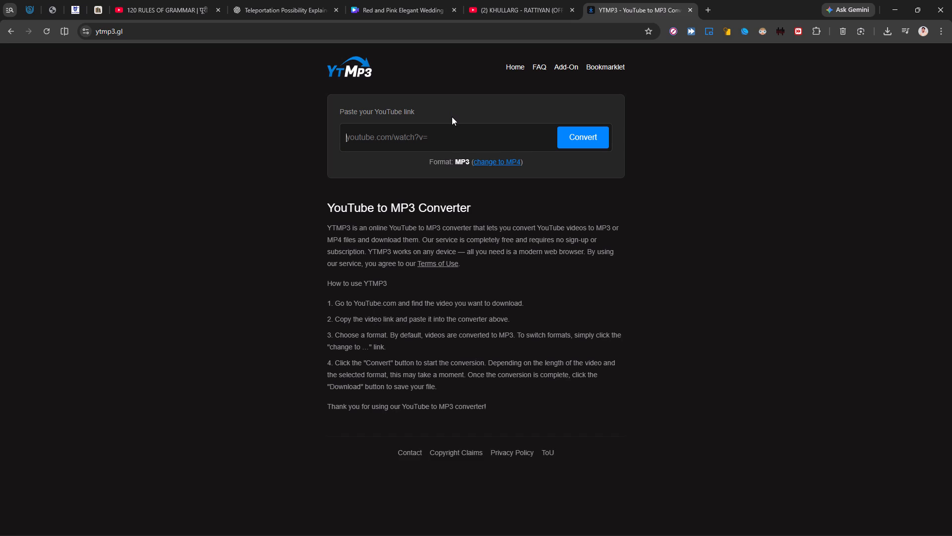
# Convert the copied short's link to MP3 and download the audio file.
pyautogui.hotkey('ctrl', 'v')
pyautogui.click(571, 136)
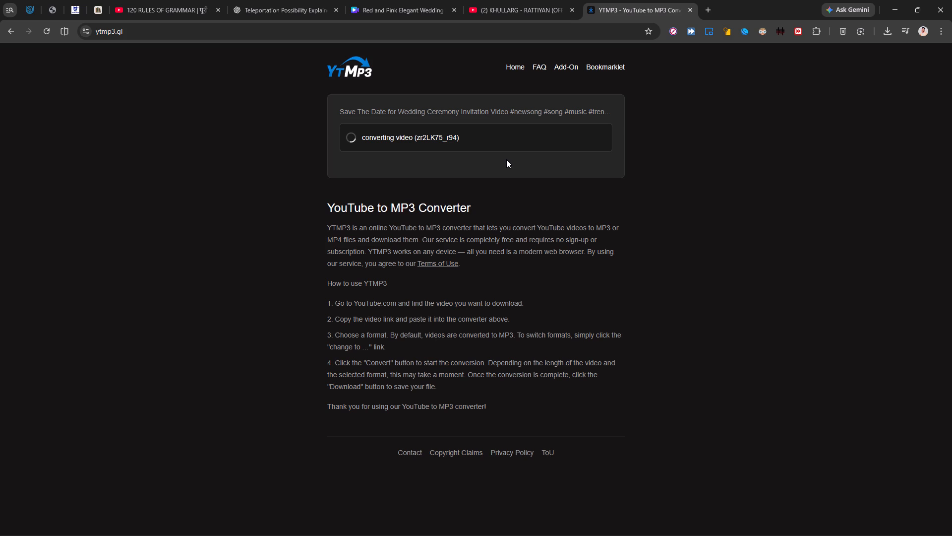
pyautogui.click(456, 144)
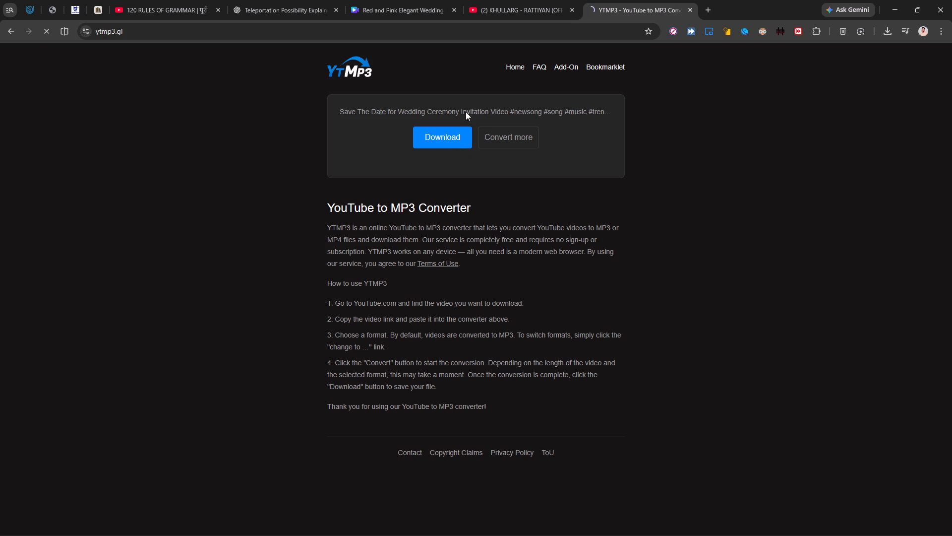
# Upload the downloaded Save The Date MP3 to the Canva wedding invitation's audio uploads and preview it.
pyautogui.click(416, 2)
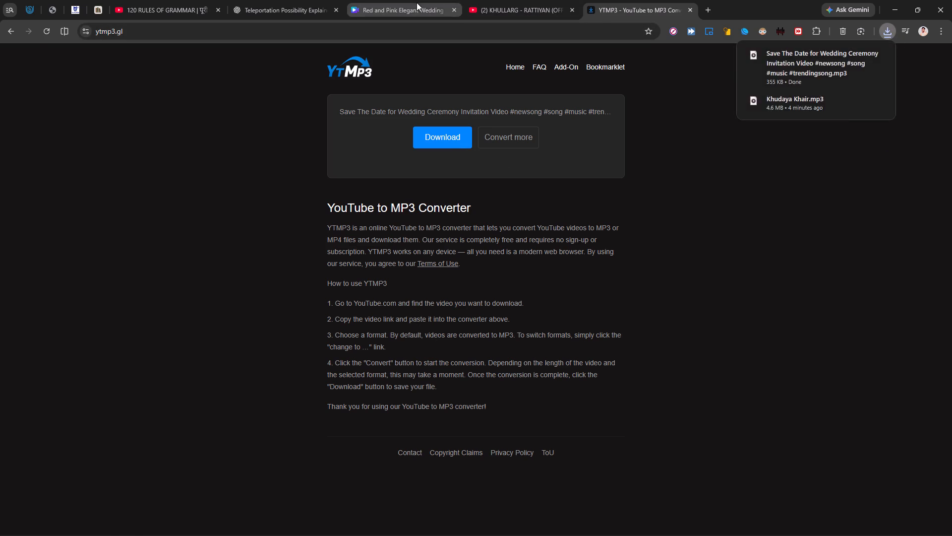
pyautogui.click(890, 36)
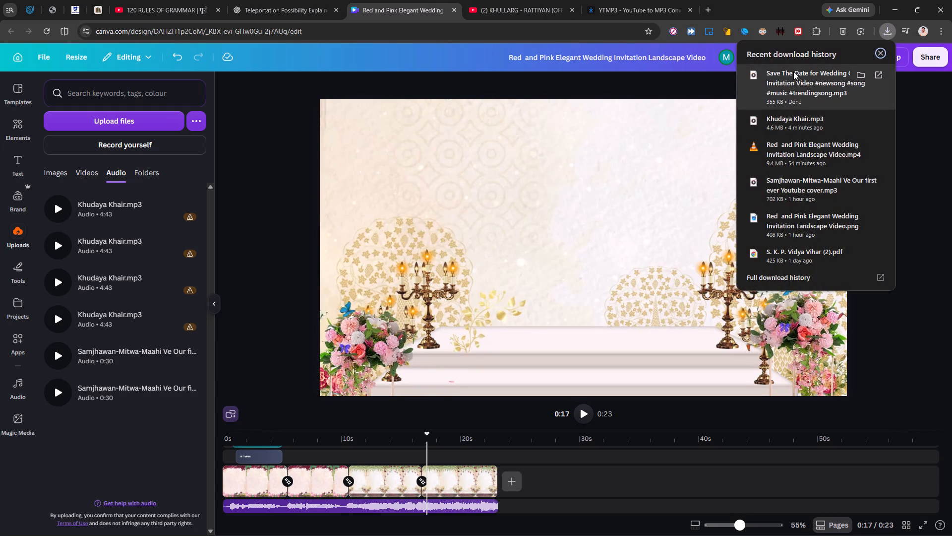
pyautogui.moveTo(788, 87); pyautogui.dragTo(165, 258)
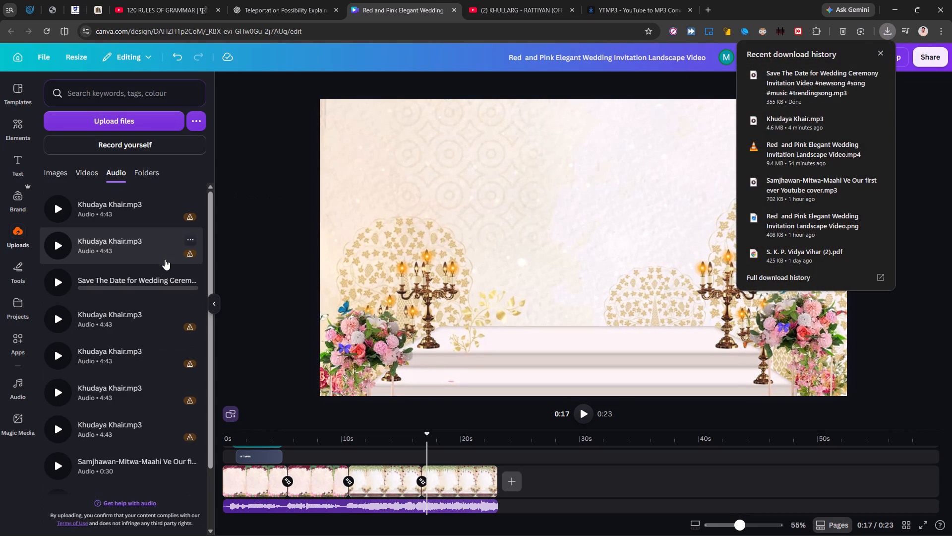
pyautogui.click(58, 281)
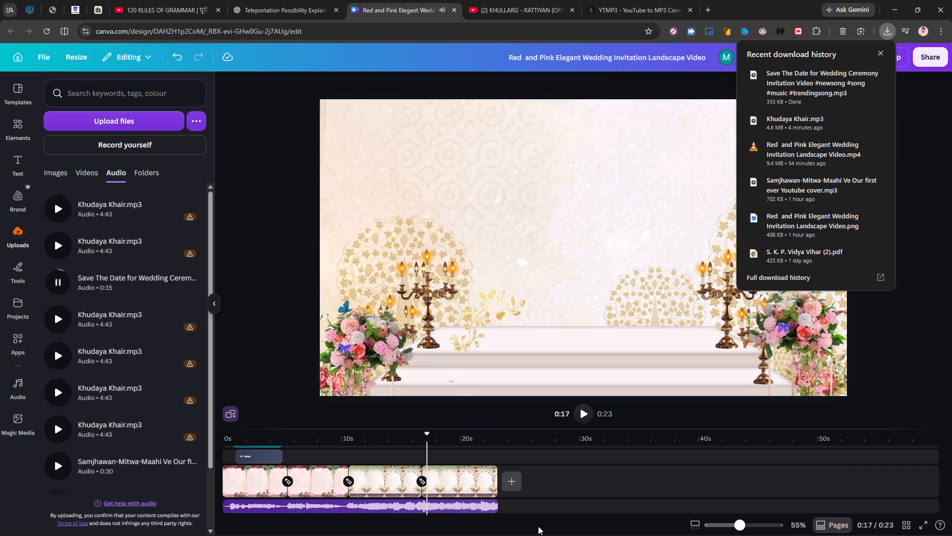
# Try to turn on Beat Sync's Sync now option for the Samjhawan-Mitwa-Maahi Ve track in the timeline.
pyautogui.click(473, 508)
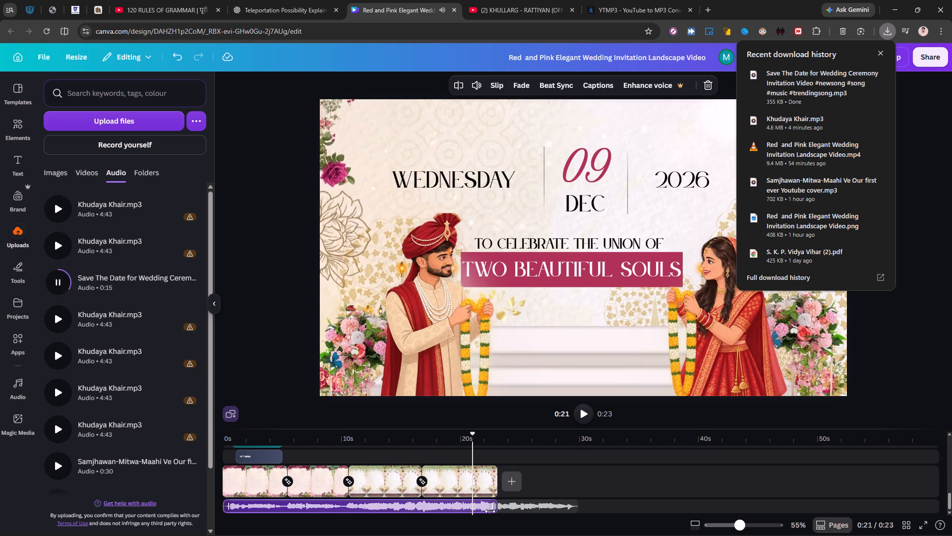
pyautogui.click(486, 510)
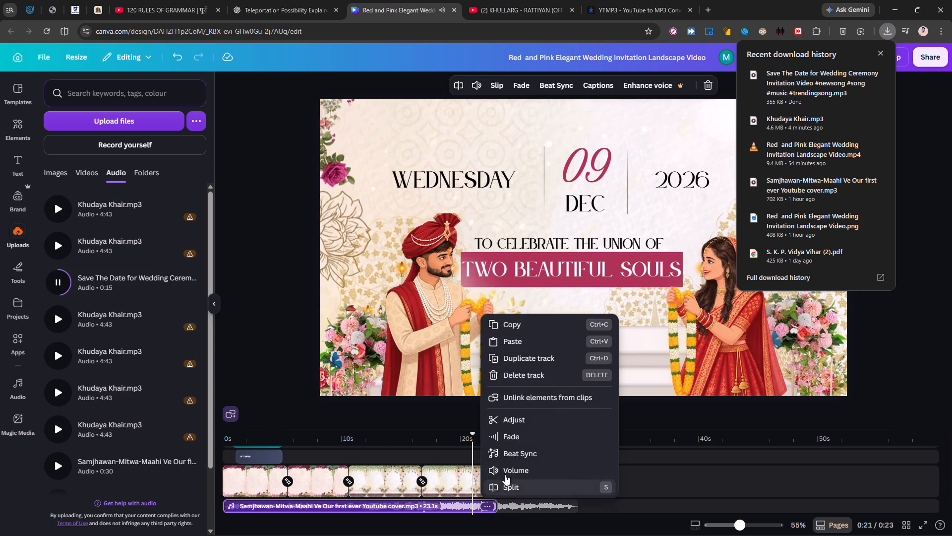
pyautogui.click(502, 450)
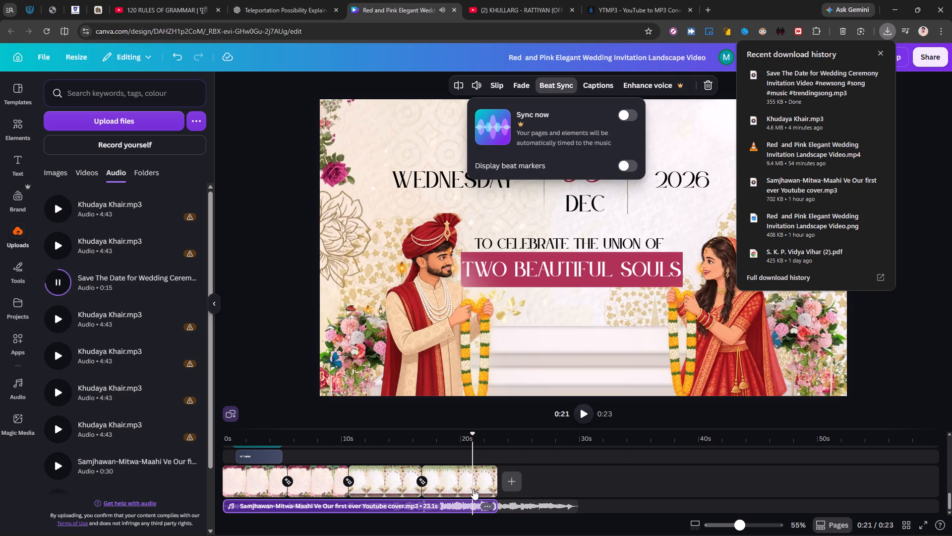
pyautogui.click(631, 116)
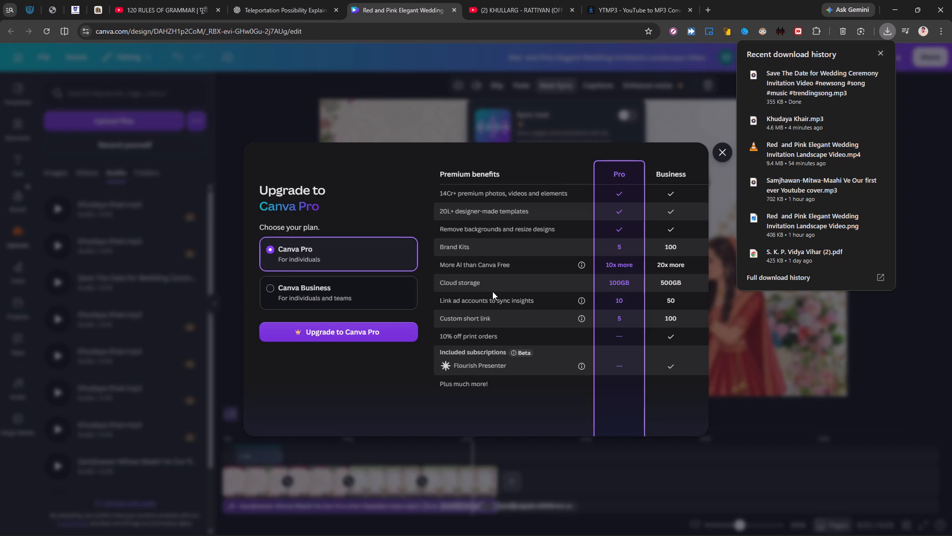
# Check the Canva Pro upgrade offer and its payment page, return to the design and dismiss the recent download history.
pyautogui.scroll(-3, 492, 291)
pyautogui.scroll(-5, 550, 281)
pyautogui.click(349, 335)
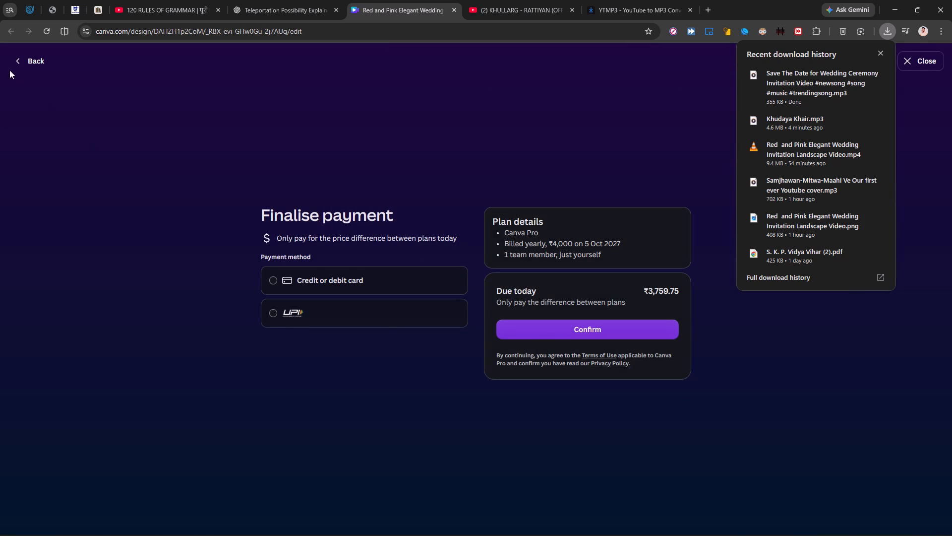
pyautogui.click(19, 60)
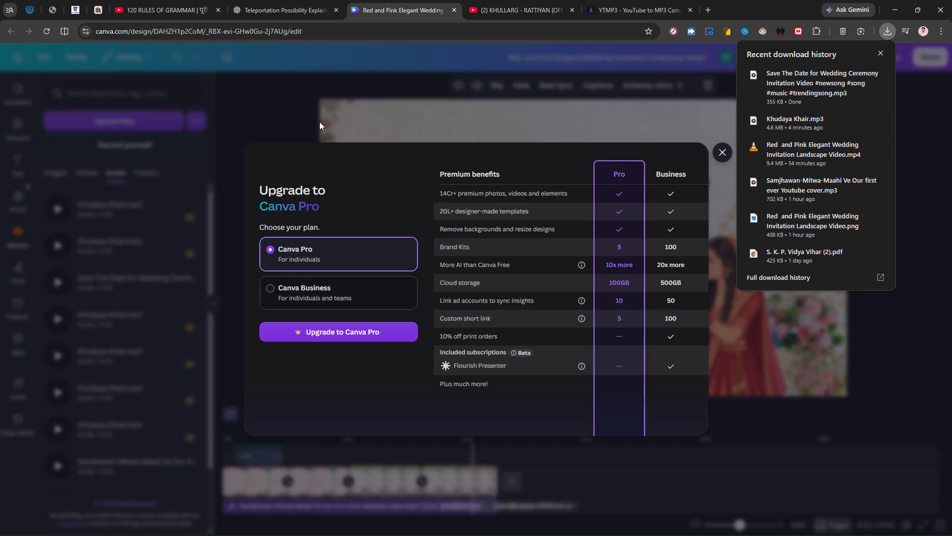
pyautogui.click(319, 122)
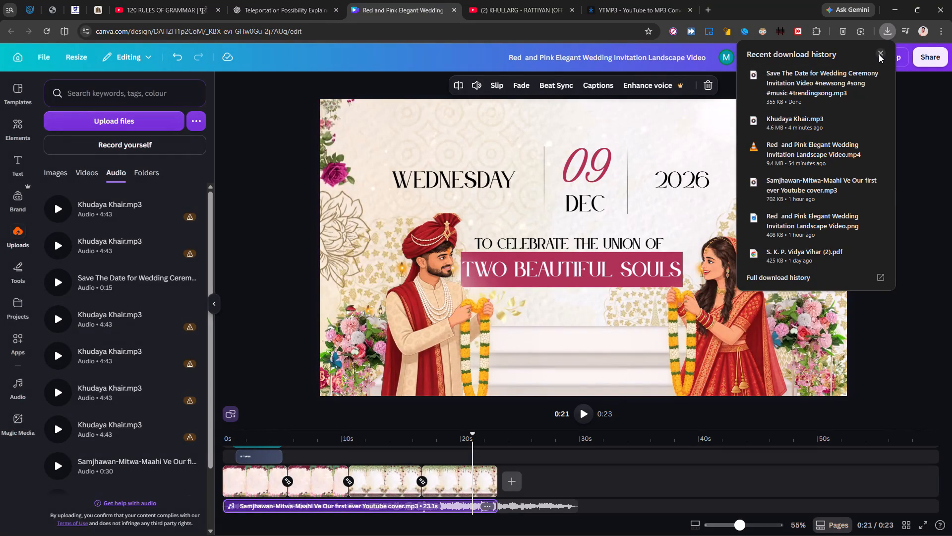
pyautogui.click(879, 54)
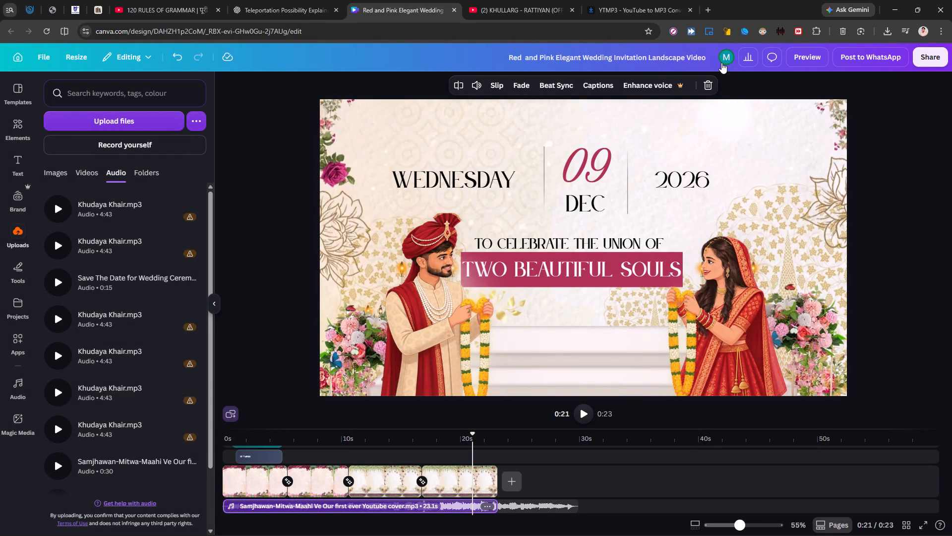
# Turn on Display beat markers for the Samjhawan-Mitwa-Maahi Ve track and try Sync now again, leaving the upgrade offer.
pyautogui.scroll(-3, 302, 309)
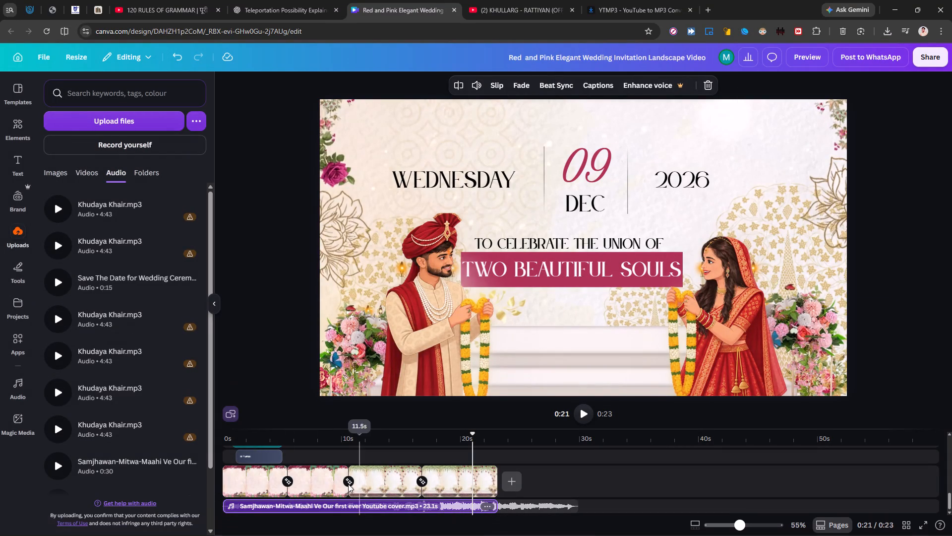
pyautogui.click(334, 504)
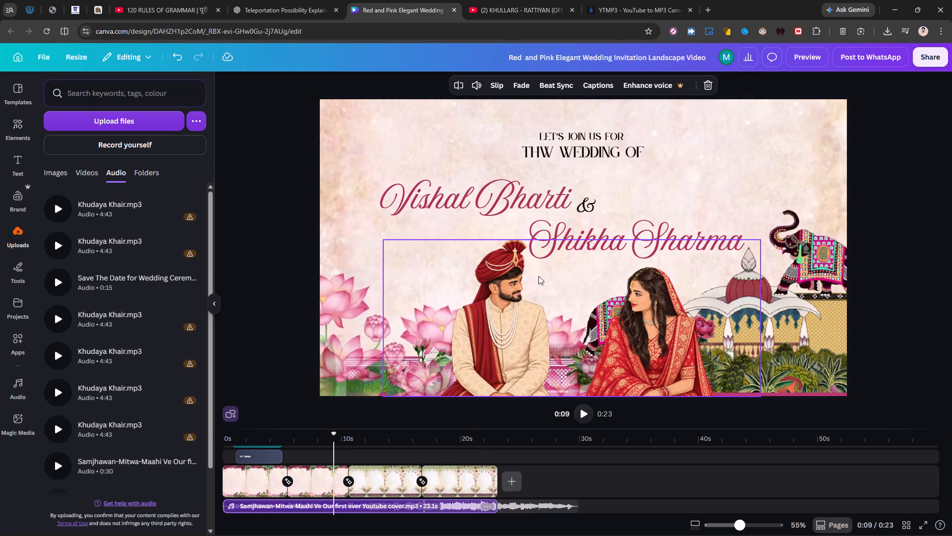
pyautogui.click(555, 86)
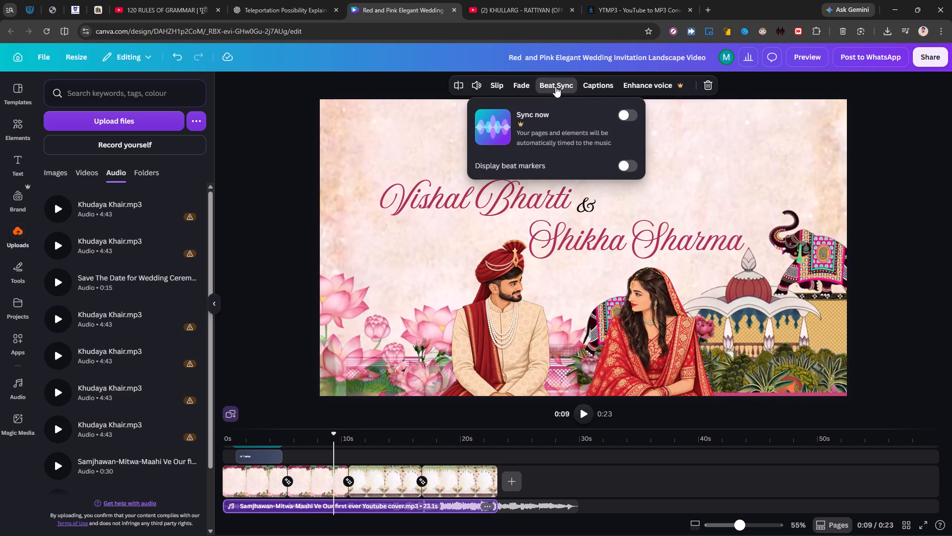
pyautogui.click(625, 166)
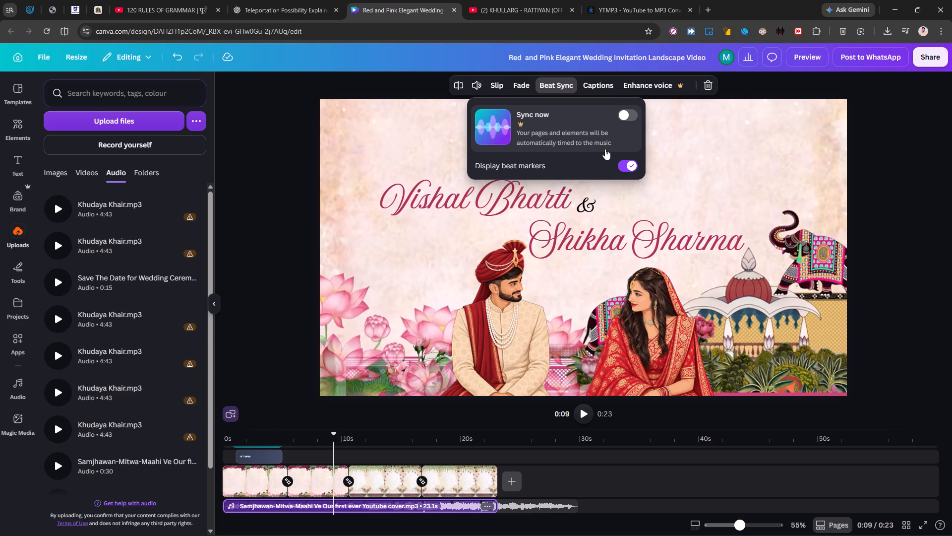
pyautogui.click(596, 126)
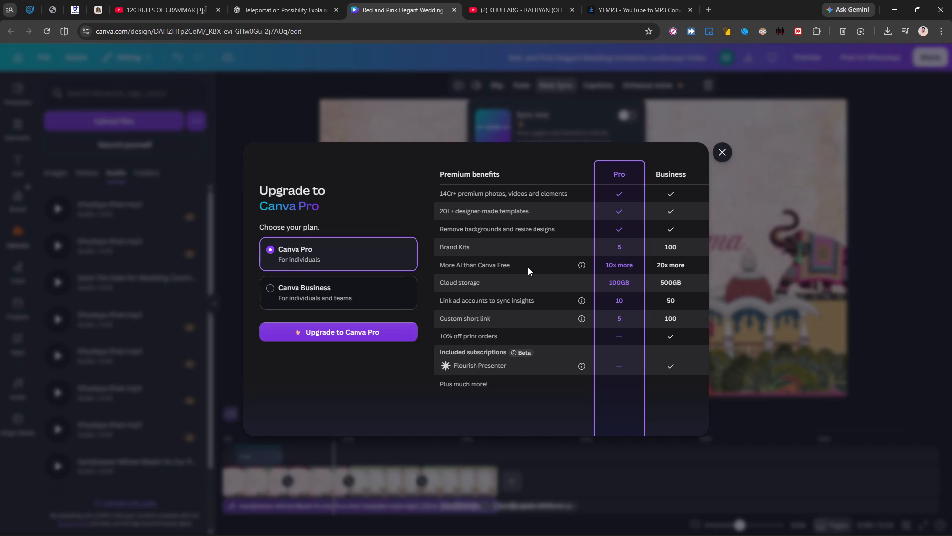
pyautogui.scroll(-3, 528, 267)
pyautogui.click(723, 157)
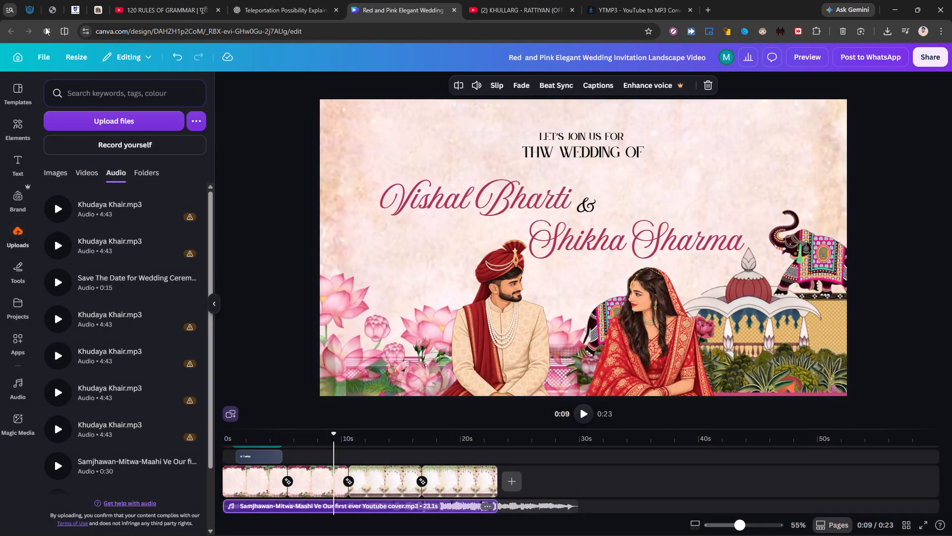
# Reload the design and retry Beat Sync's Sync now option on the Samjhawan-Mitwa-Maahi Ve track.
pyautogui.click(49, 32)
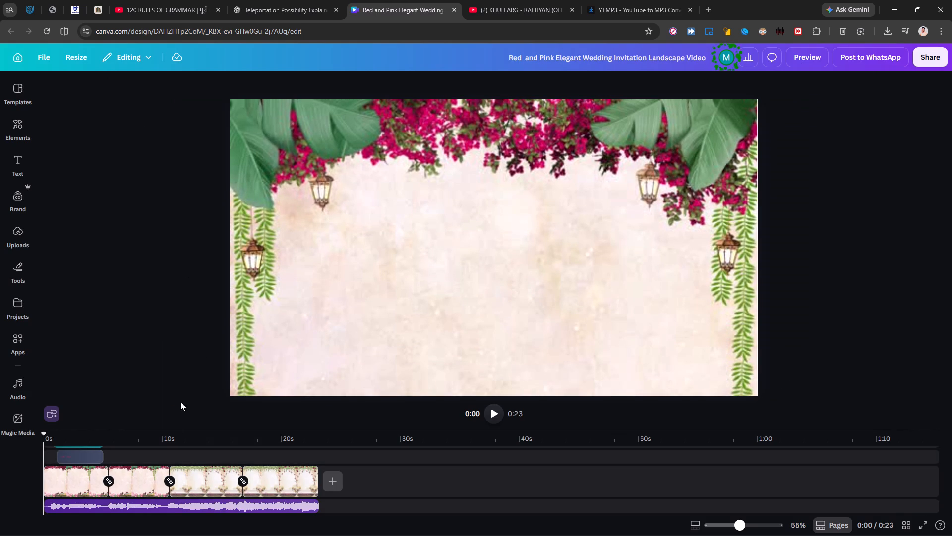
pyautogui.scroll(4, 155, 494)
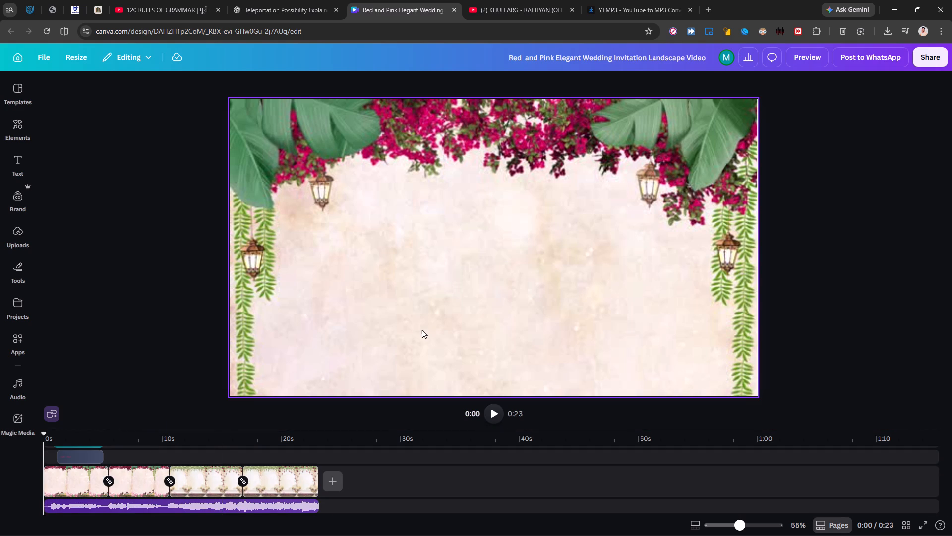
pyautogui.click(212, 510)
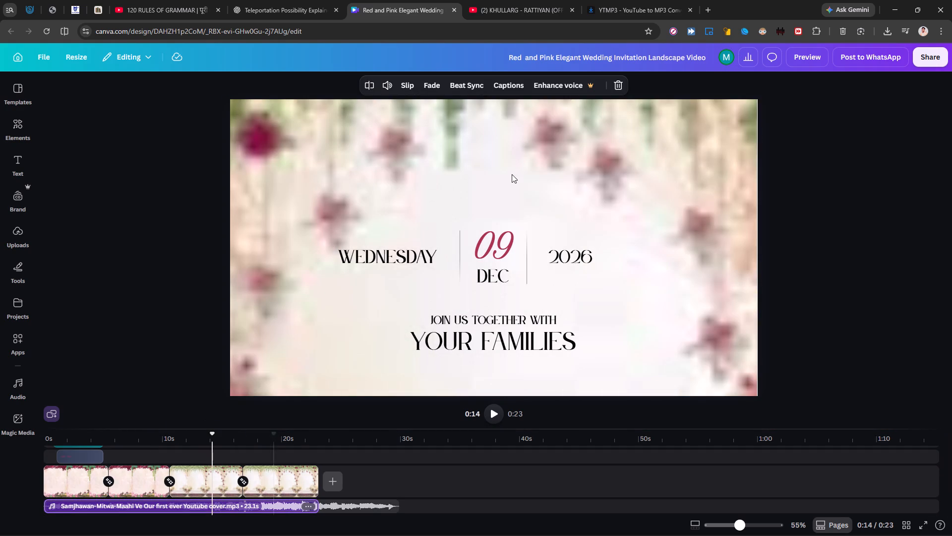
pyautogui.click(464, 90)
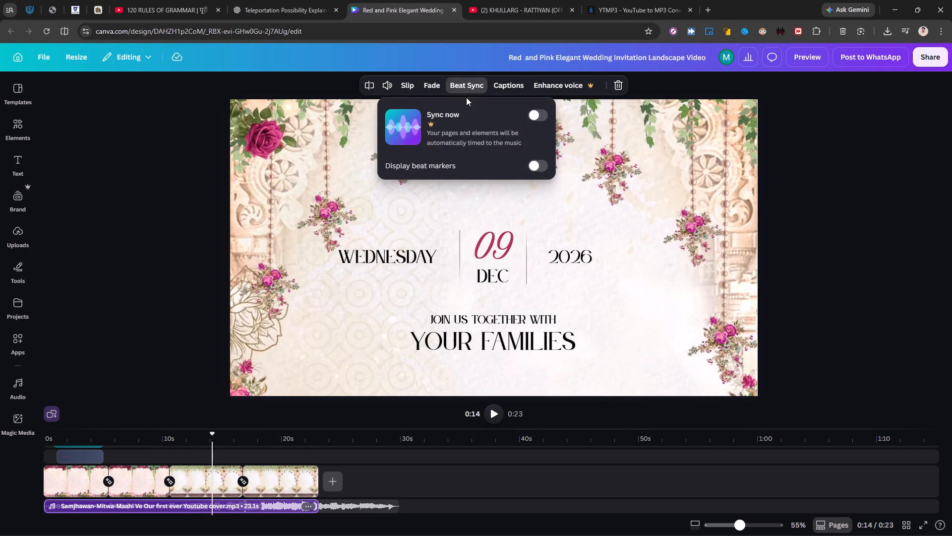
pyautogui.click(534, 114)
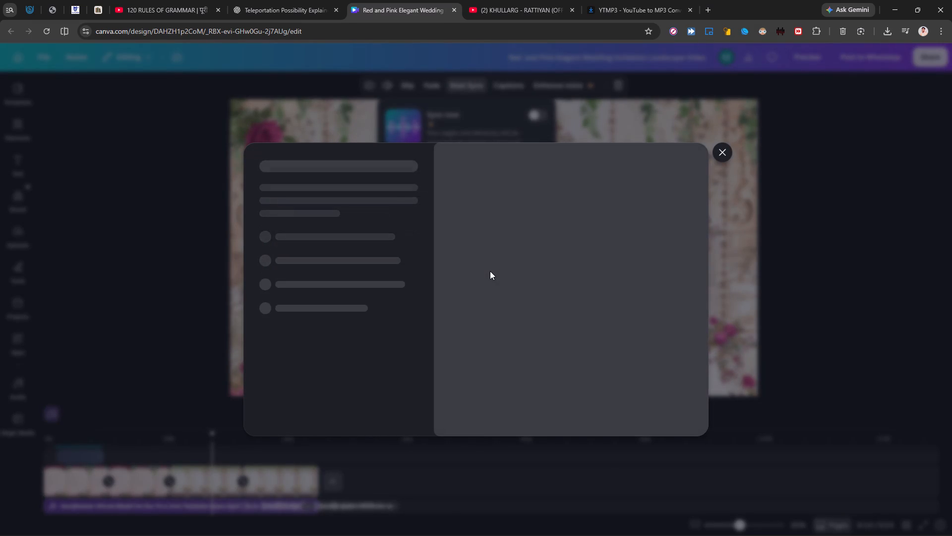
# Compare the premium benefits of the Canva Pro and Canva Business plans, and close the upgrade offer.
pyautogui.scroll(-3, 490, 271)
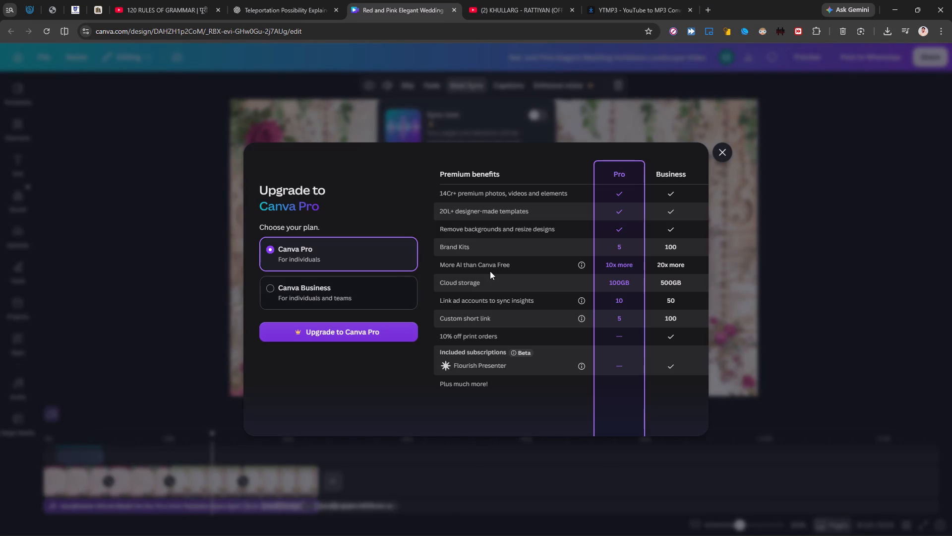
pyautogui.scroll(-4, 654, 208)
pyautogui.scroll(1, 654, 208)
pyautogui.scroll(-1, 592, 274)
pyautogui.click(312, 301)
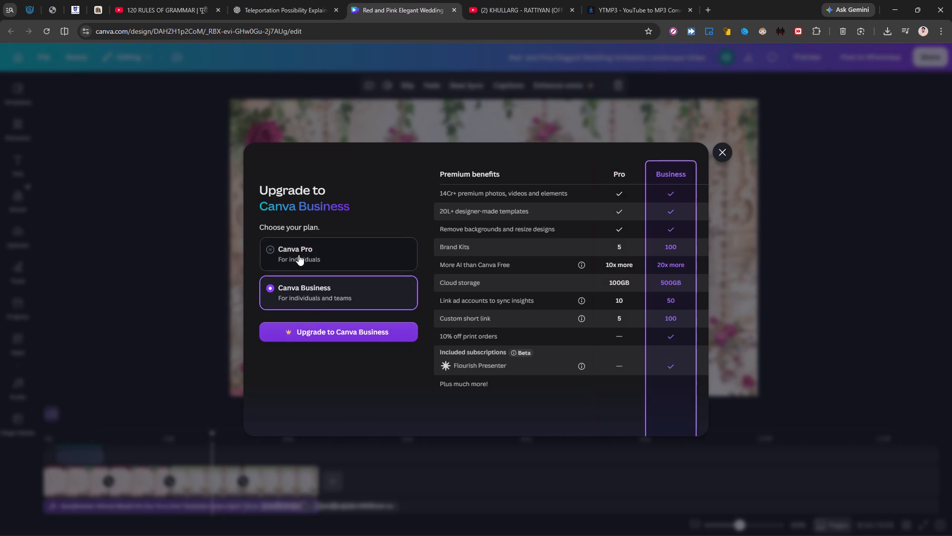
pyautogui.click(305, 242)
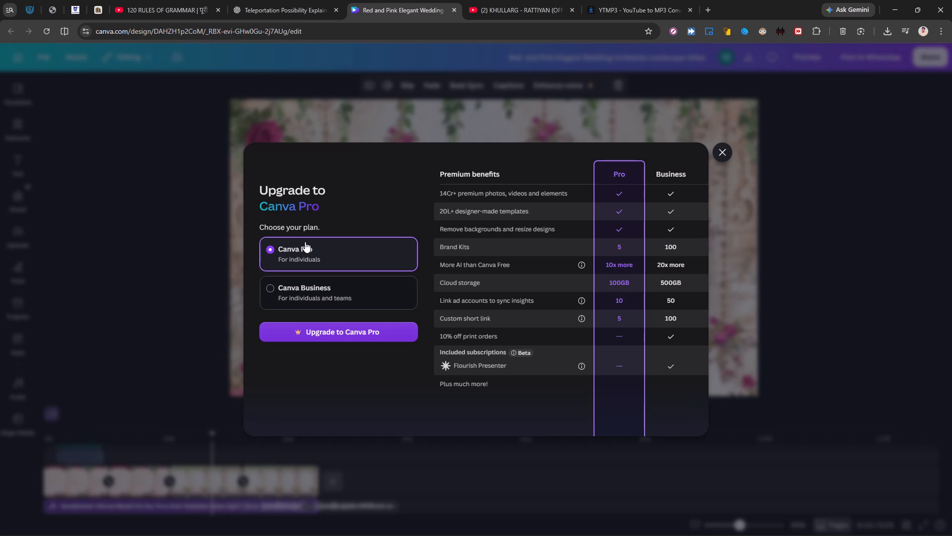
pyautogui.tripleClick(605, 177)
pyautogui.click(722, 150)
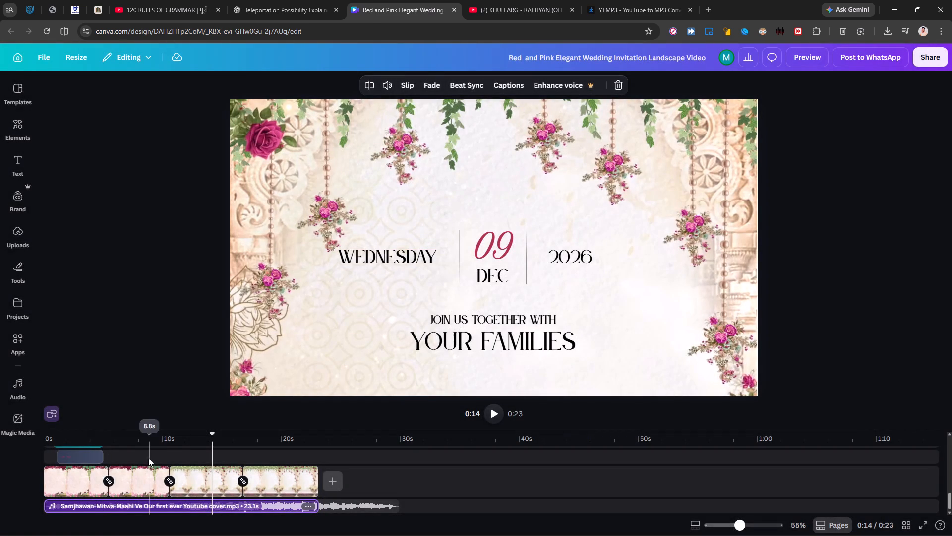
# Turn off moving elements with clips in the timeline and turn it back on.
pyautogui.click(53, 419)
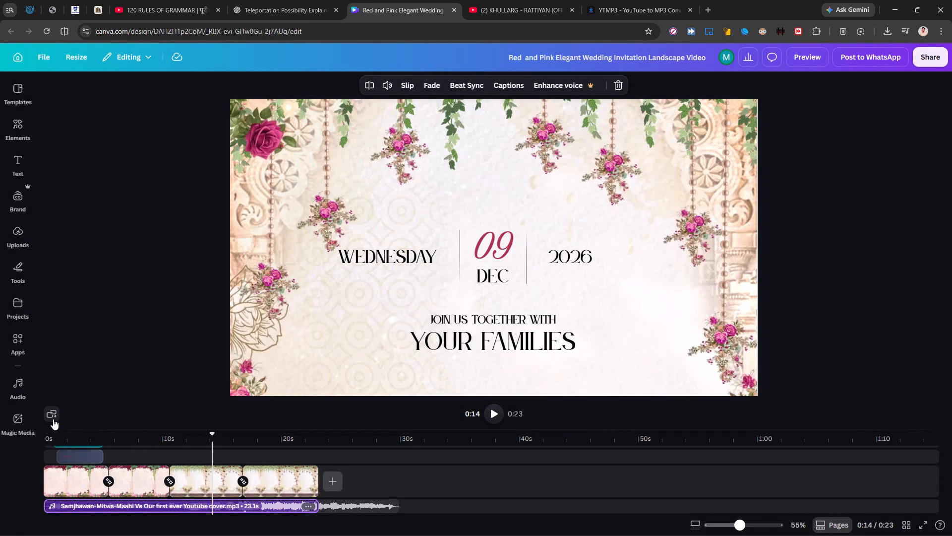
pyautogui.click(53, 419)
# Turn off moving elements with clips in the timeline.
pyautogui.click(56, 413)
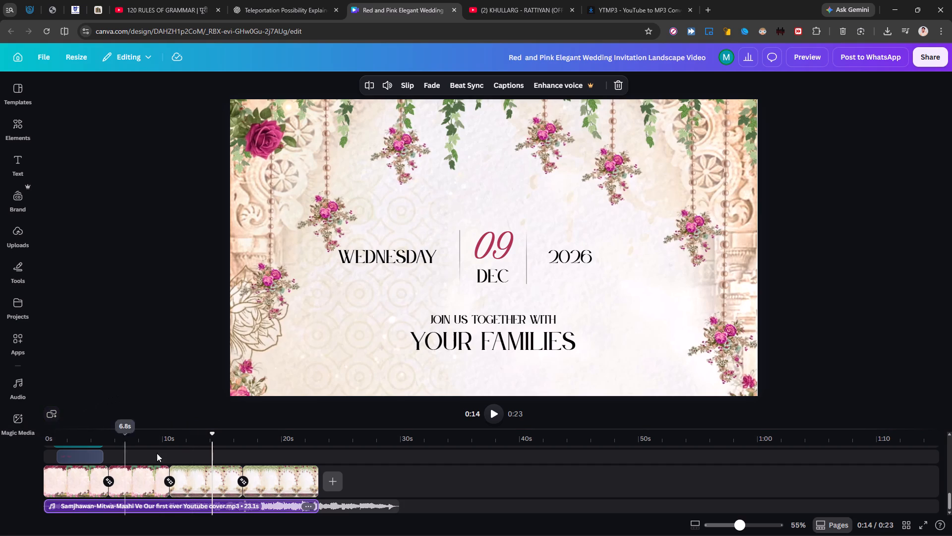
# Play the video from the start with the Samjhawan-Mitwa-Maahi Ve track.
pyautogui.moveTo(212, 437); pyautogui.dragTo(66, 439)
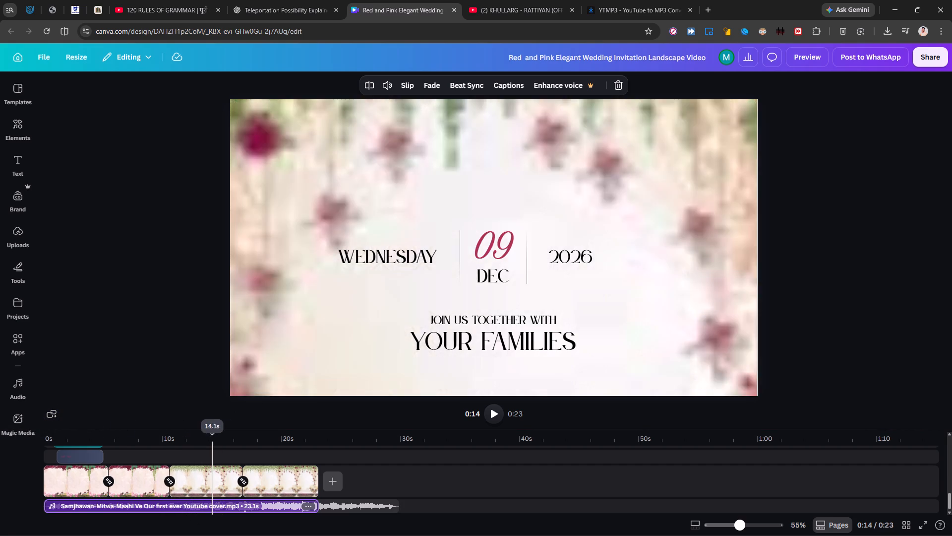
pyautogui.moveTo(66, 439); pyautogui.dragTo(29, 436)
pyautogui.click(491, 415)
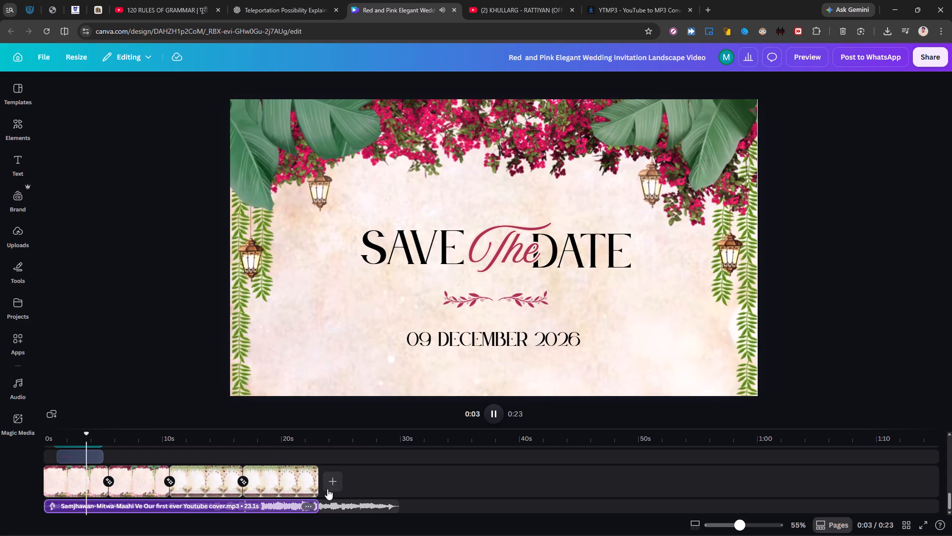
# Delete the Samjhawan-Mitwa-Maahi Ve track from the timeline.
pyautogui.click(308, 505)
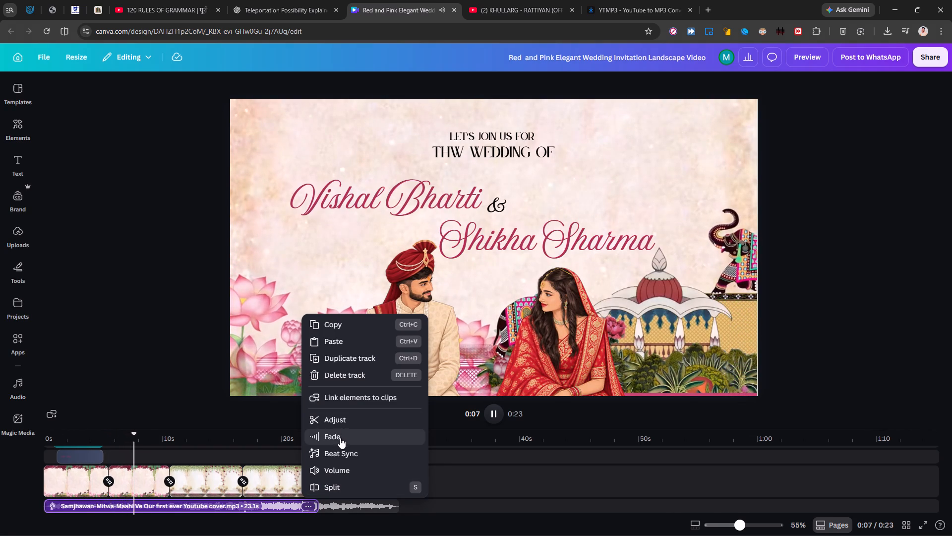
pyautogui.click(336, 376)
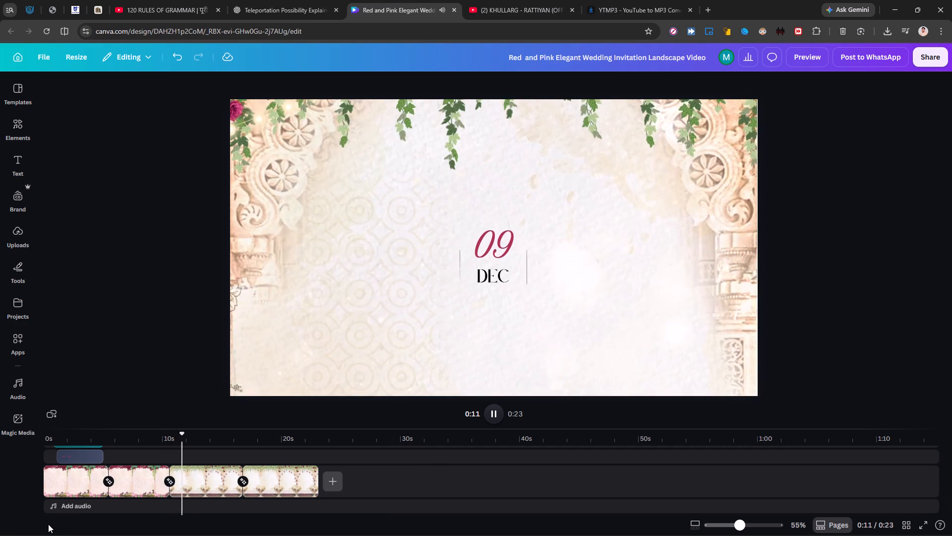
# Preview the uploaded Save The Date for Wedding Ceremony audio and add it to the video timeline.
pyautogui.click(52, 504)
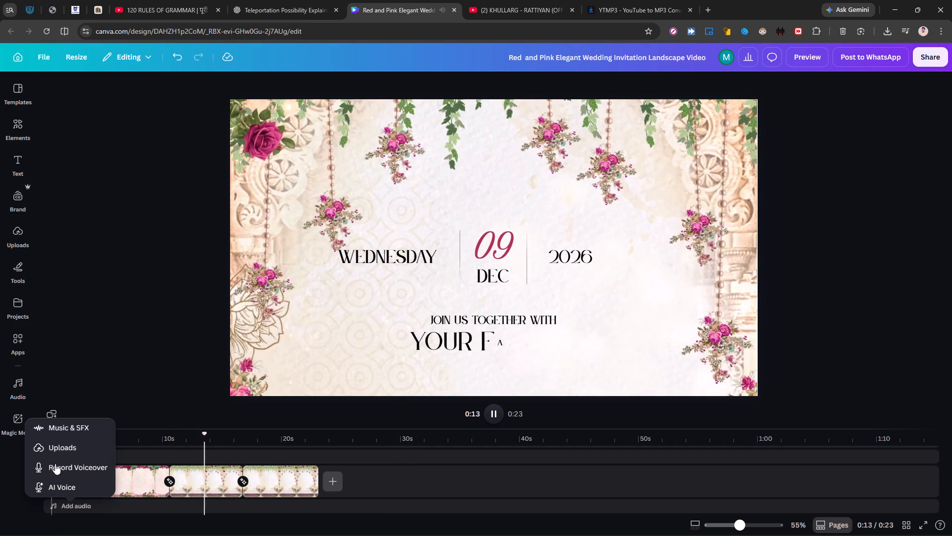
pyautogui.click(55, 451)
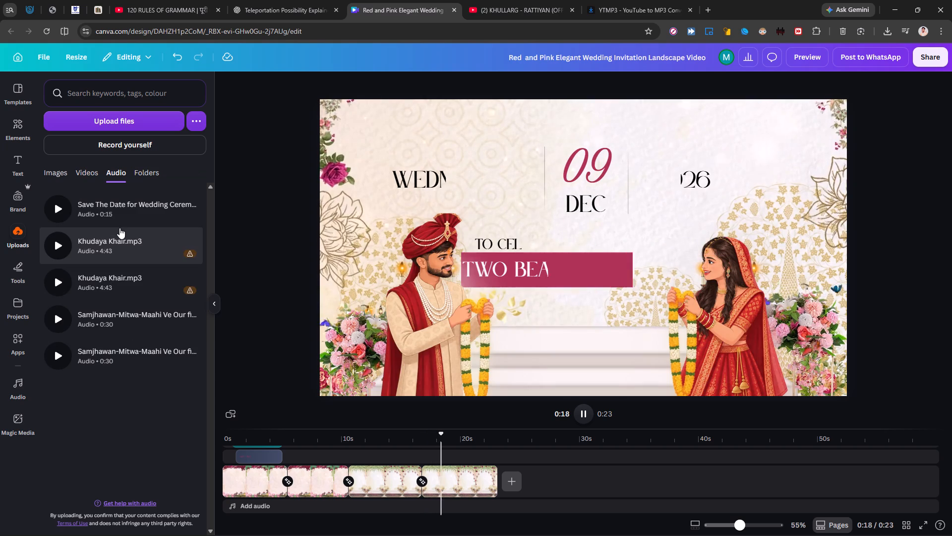
pyautogui.click(64, 206)
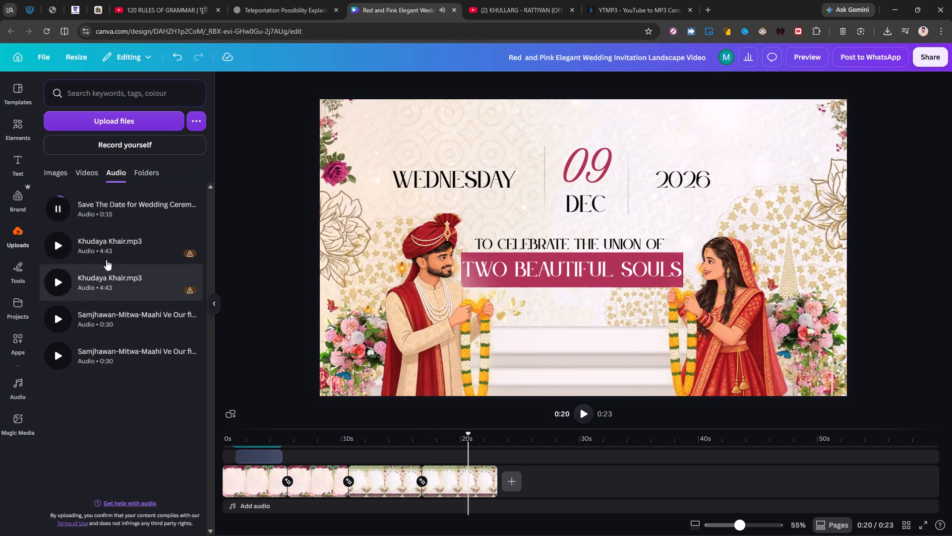
pyautogui.click(95, 208)
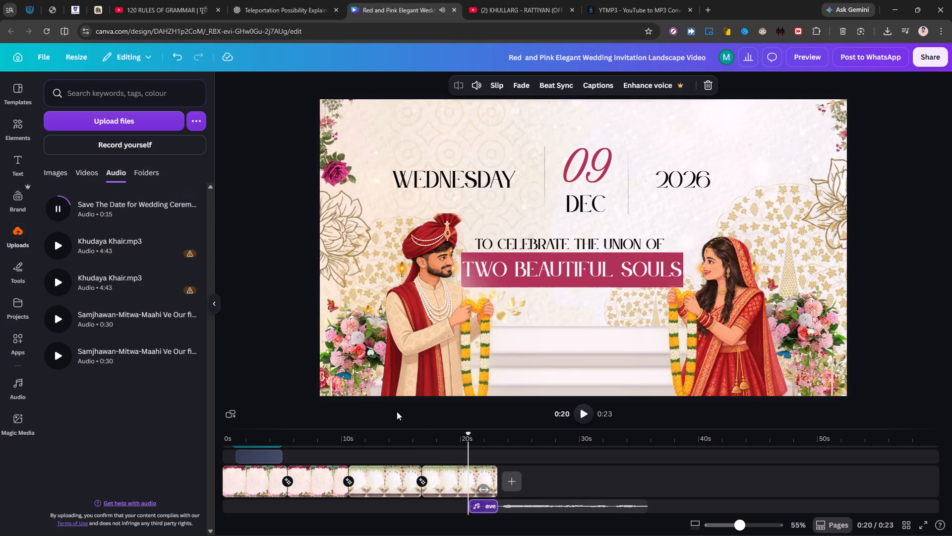
# Move the Save The Date track to the start of the timeline and extend it to its full 15 seconds.
pyautogui.moveTo(471, 505); pyautogui.dragTo(240, 487)
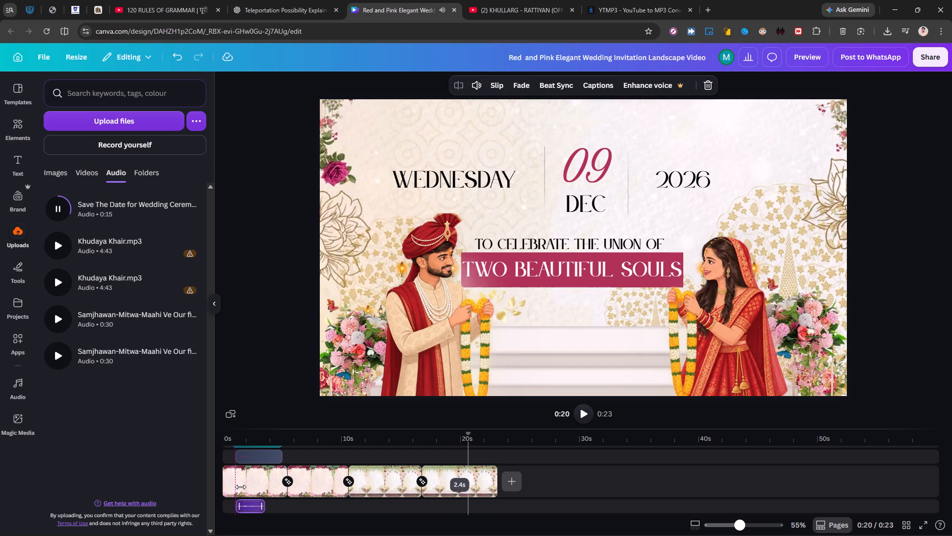
pyautogui.moveTo(240, 487); pyautogui.dragTo(178, 495)
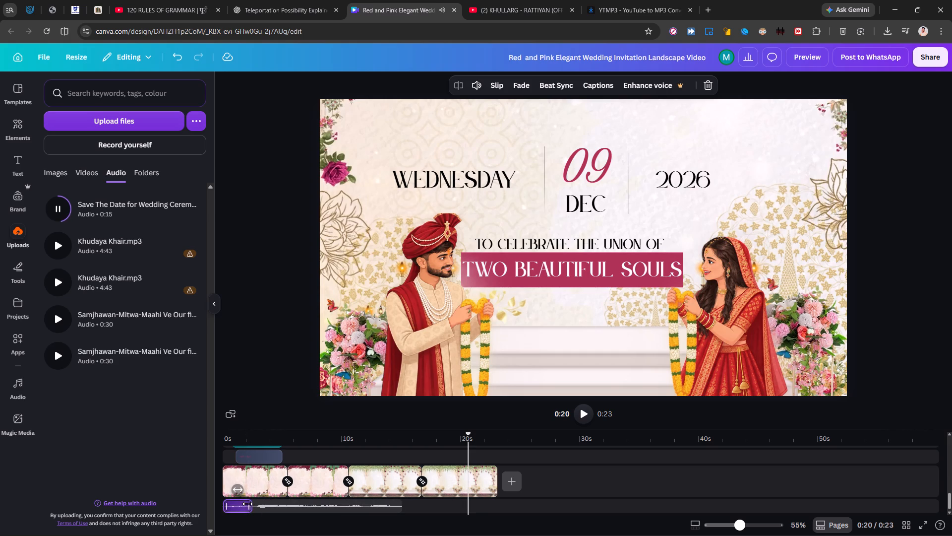
pyautogui.moveTo(247, 504); pyautogui.dragTo(502, 491)
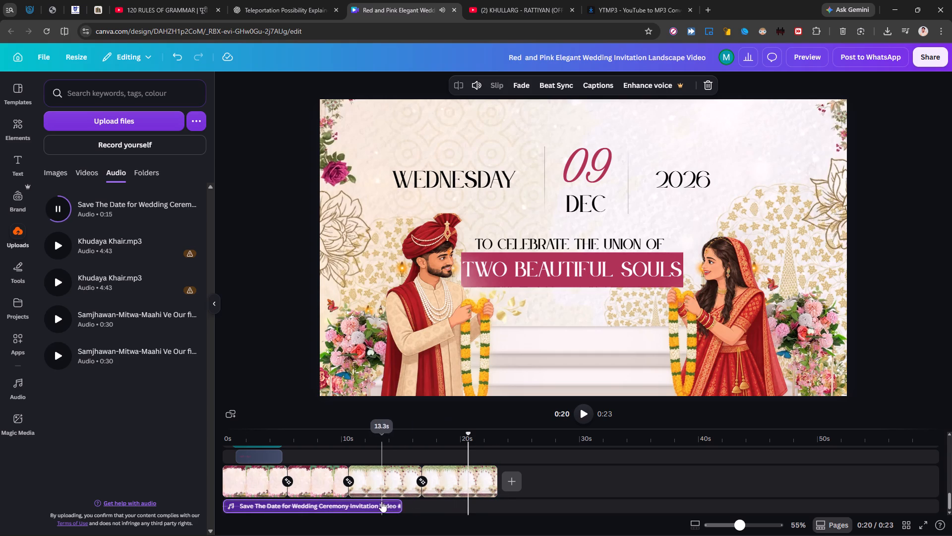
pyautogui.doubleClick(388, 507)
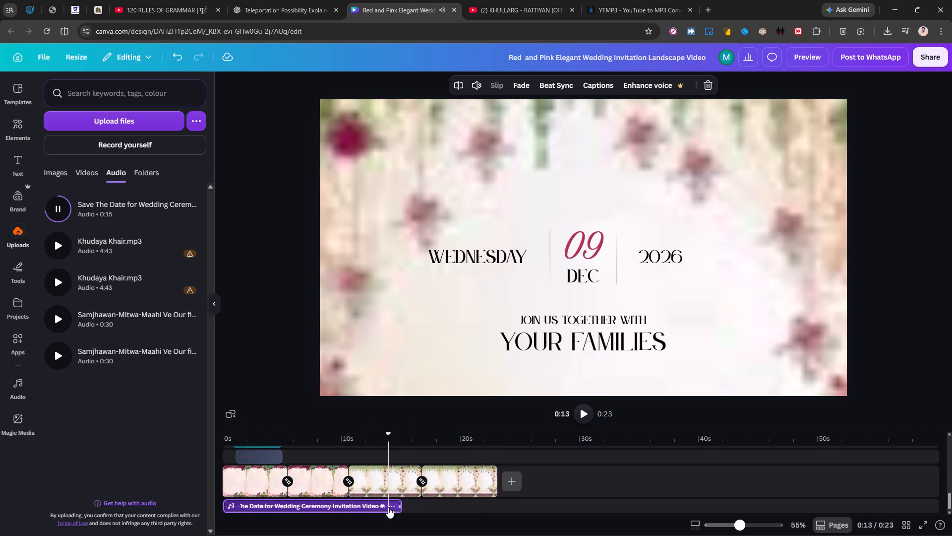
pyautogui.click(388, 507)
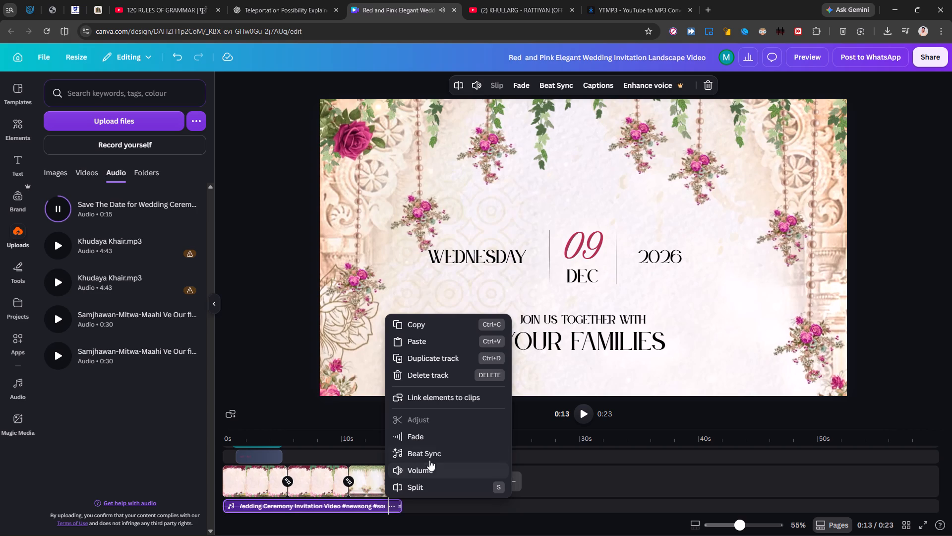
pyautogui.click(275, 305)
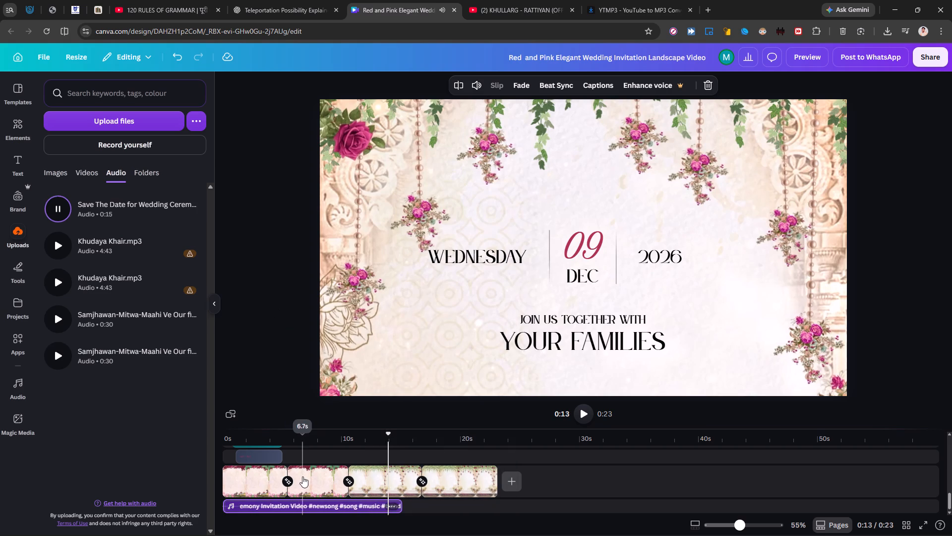
# Set a 1.4 s fade-in on the Save The Date track.
pyautogui.click(318, 506)
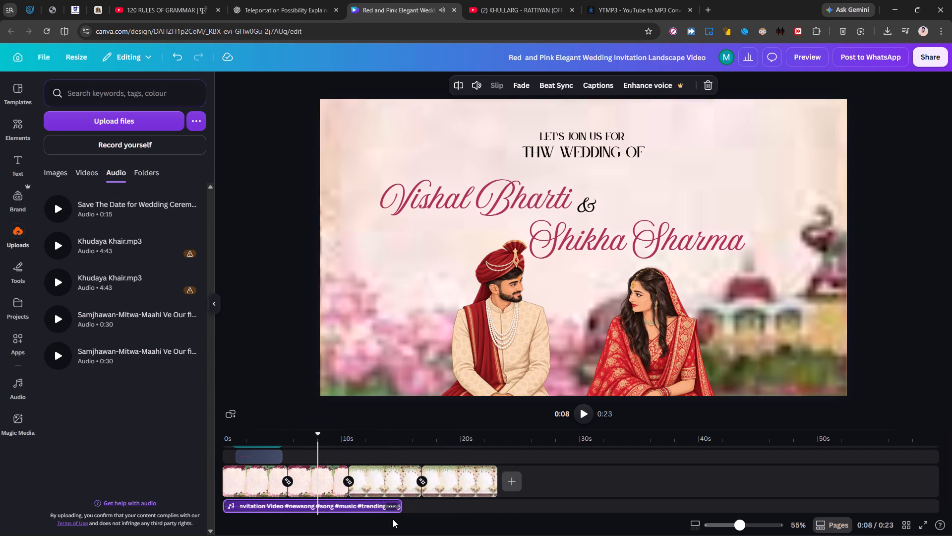
pyautogui.click(395, 505)
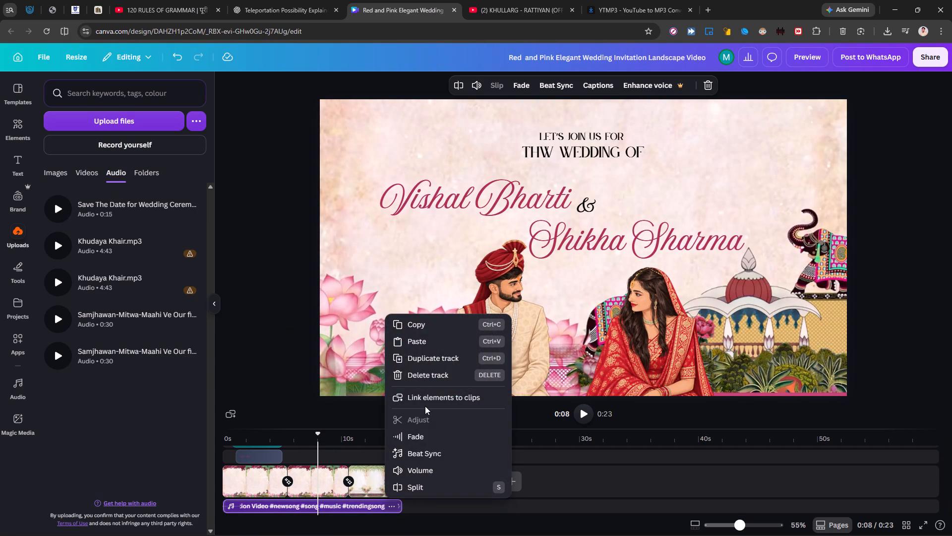
pyautogui.click(418, 434)
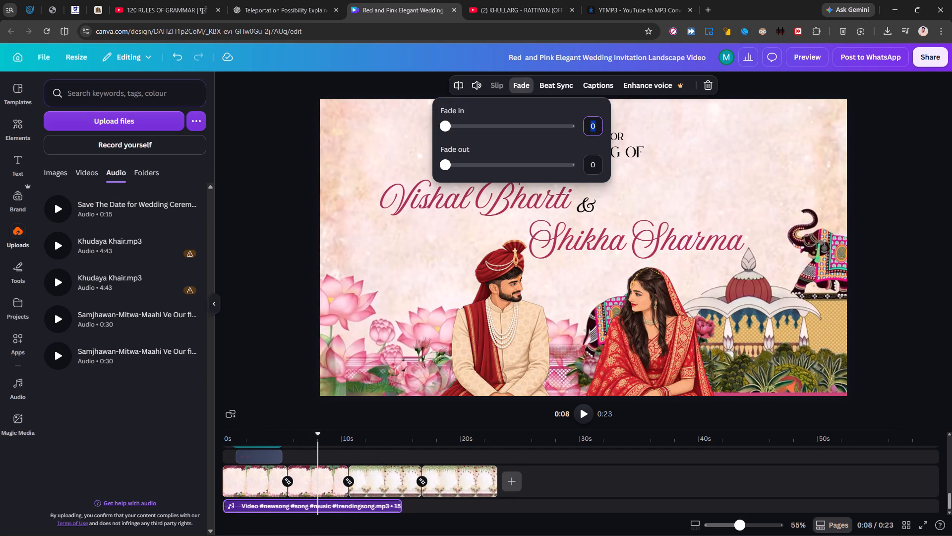
pyautogui.moveTo(449, 128); pyautogui.dragTo(455, 128)
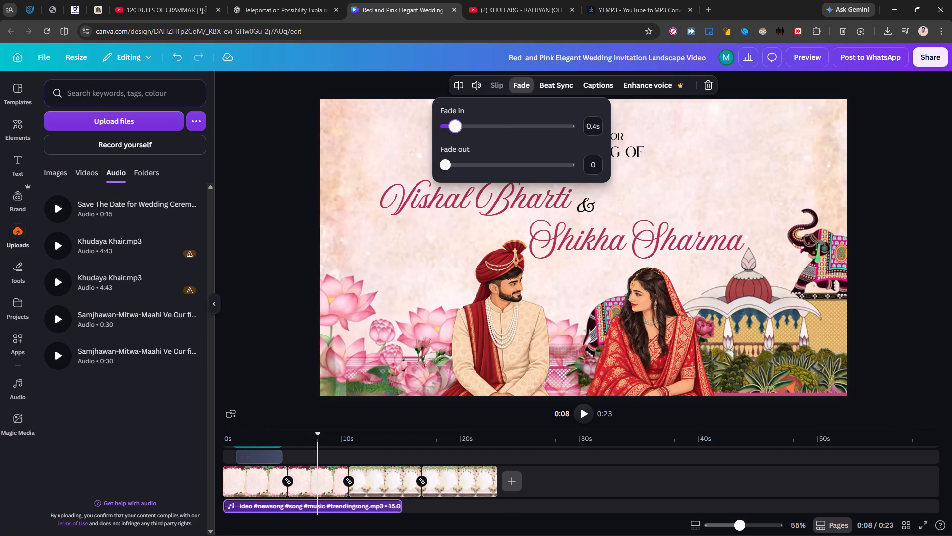
pyautogui.moveTo(455, 128); pyautogui.dragTo(479, 127)
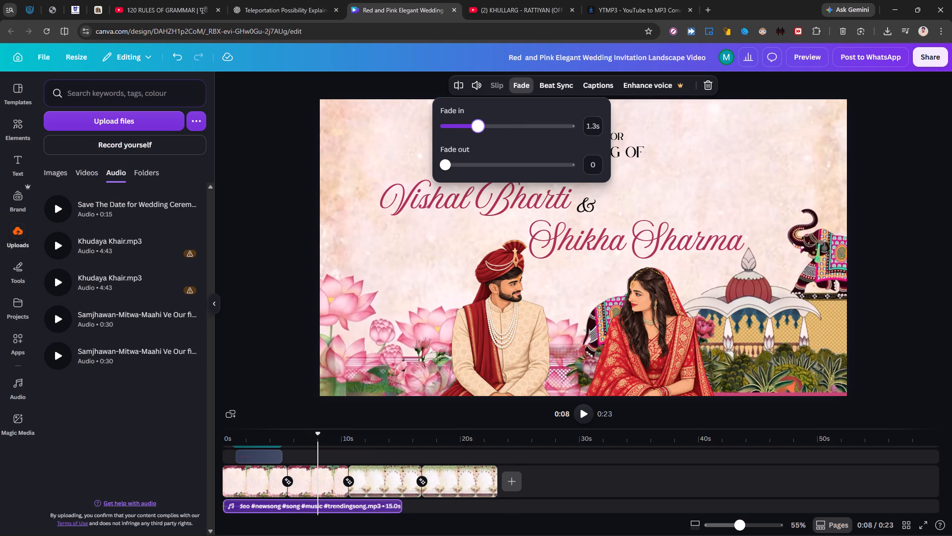
pyautogui.moveTo(479, 127); pyautogui.dragTo(480, 127)
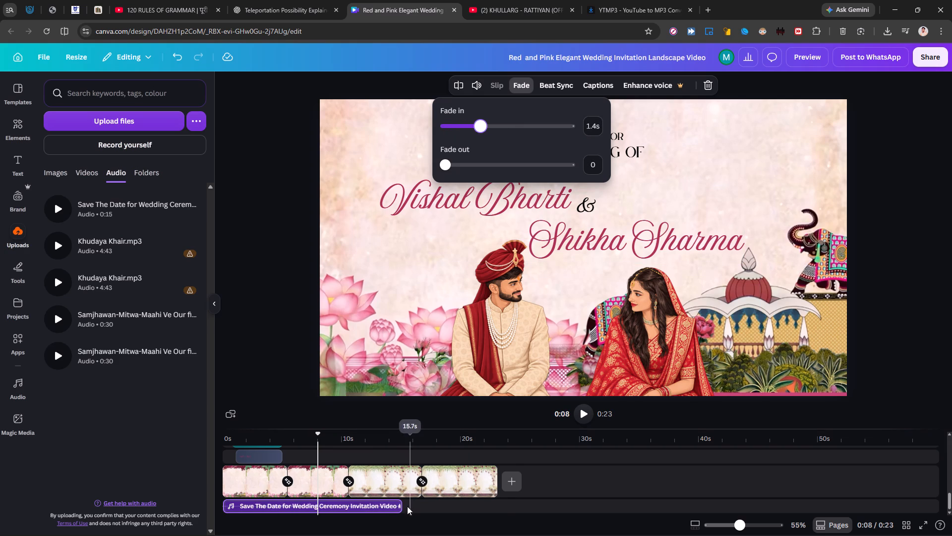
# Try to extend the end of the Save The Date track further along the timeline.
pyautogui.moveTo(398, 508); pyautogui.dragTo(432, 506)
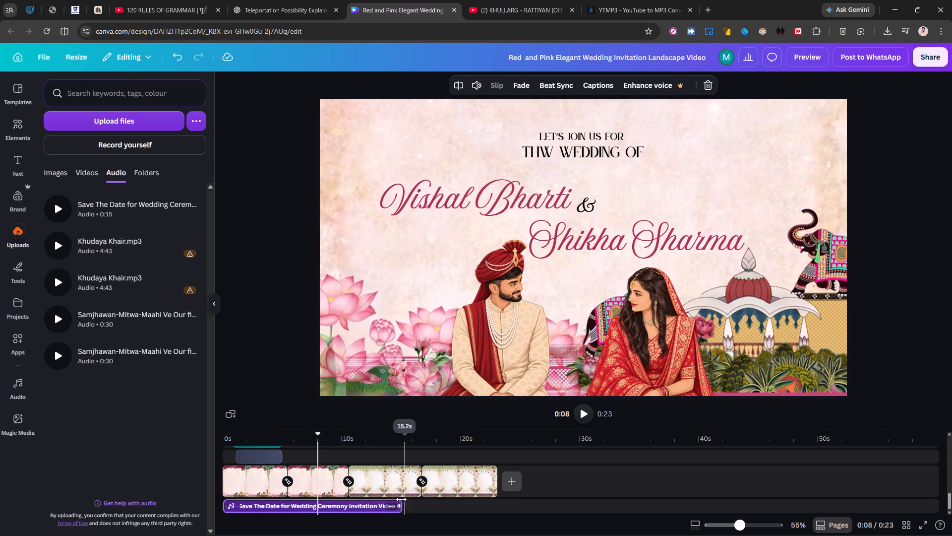
# Play the opening of the video from the start to check the Save The Date track with its fade-in.
pyautogui.click(582, 411)
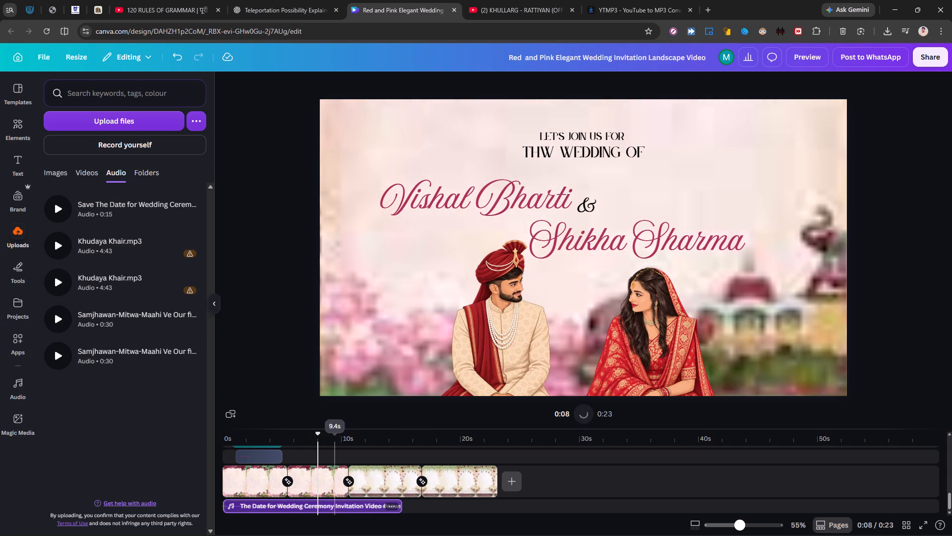
pyautogui.moveTo(318, 442); pyautogui.dragTo(184, 436)
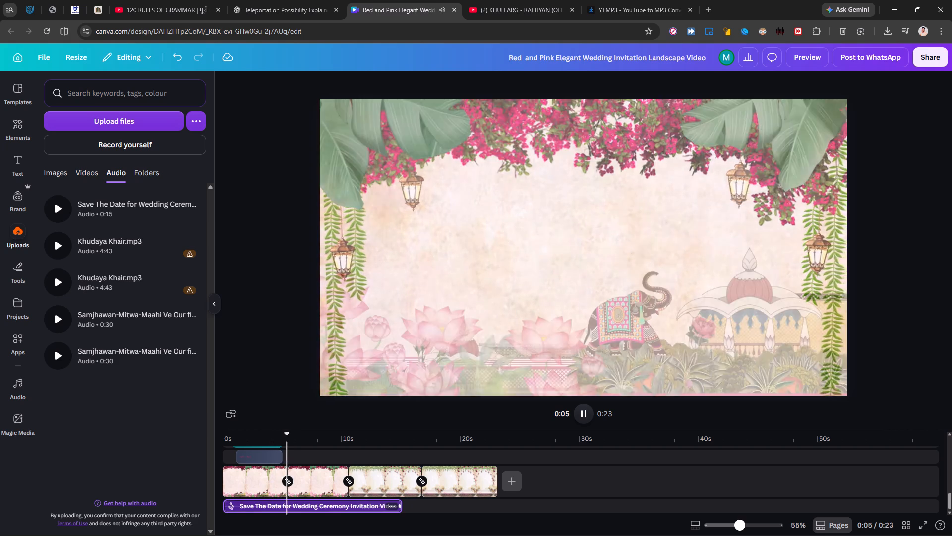
pyautogui.click(584, 412)
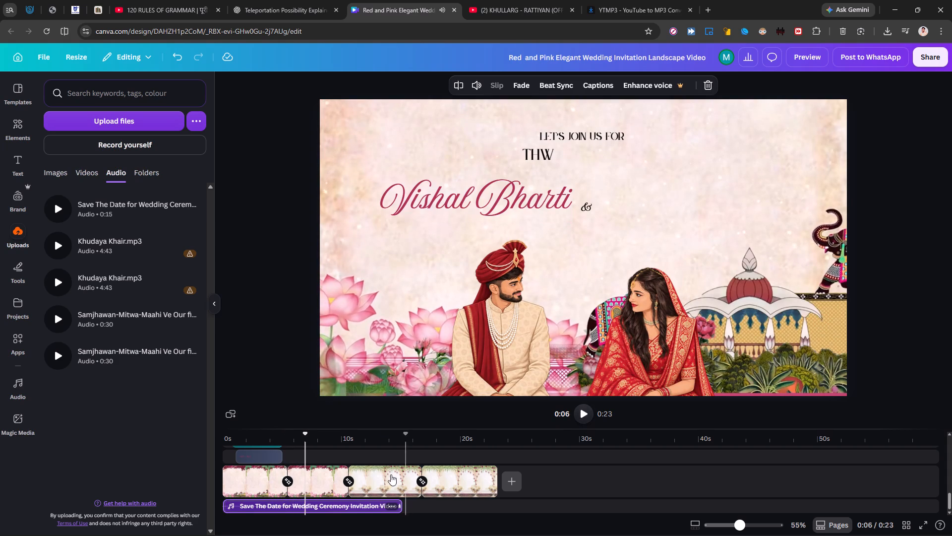
# Shift the Save The Date track later in the timeline so it starts at about 2.6 s.
pyautogui.click(349, 505)
pyautogui.moveTo(349, 505); pyautogui.dragTo(361, 504)
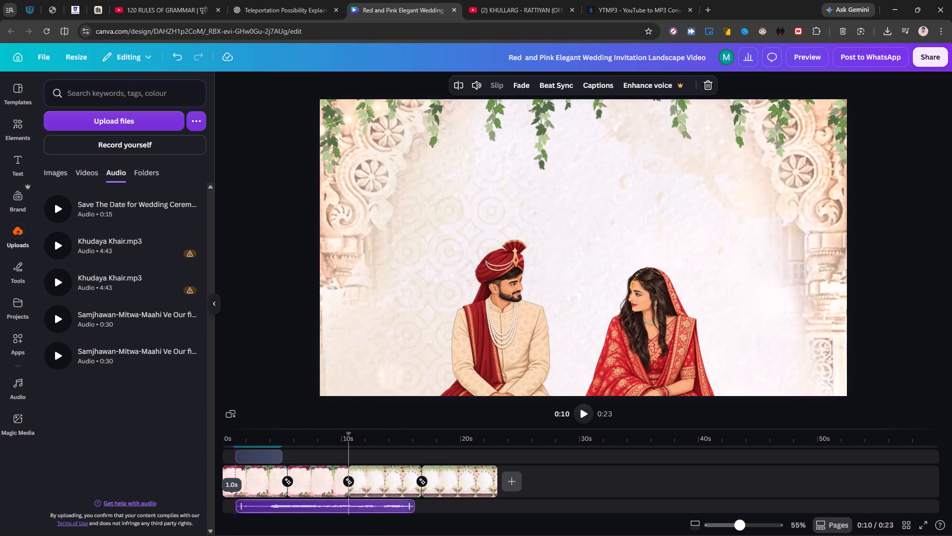
pyautogui.moveTo(361, 504); pyautogui.dragTo(369, 504)
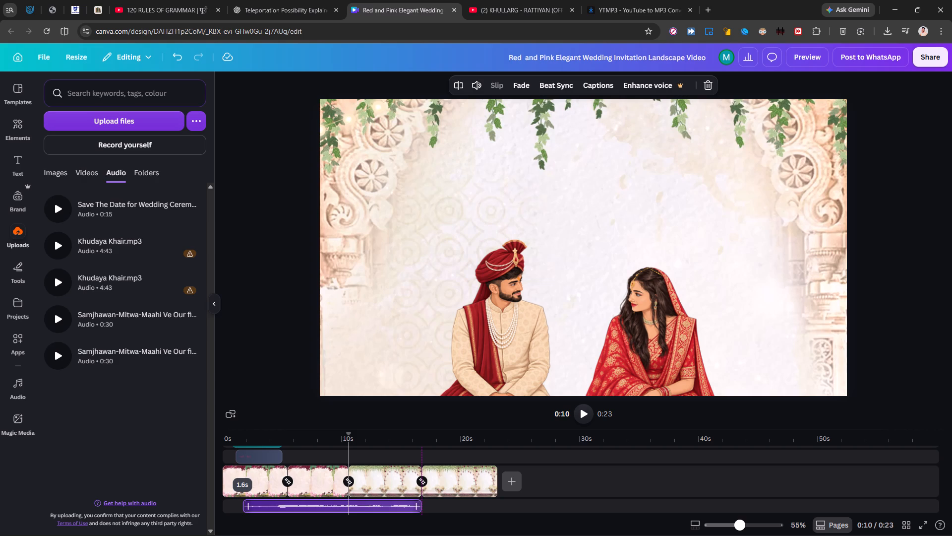
pyautogui.moveTo(369, 504); pyautogui.dragTo(384, 503)
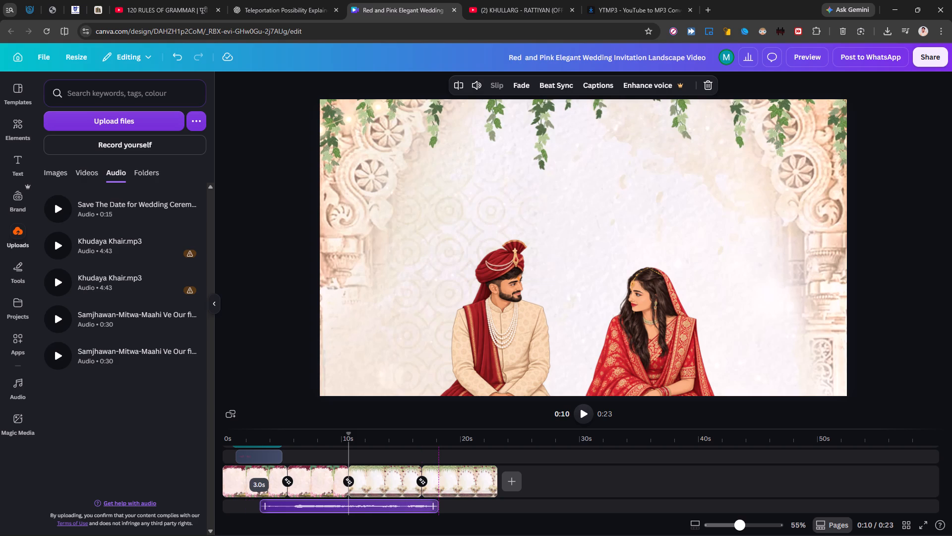
pyautogui.moveTo(384, 503); pyautogui.dragTo(379, 502)
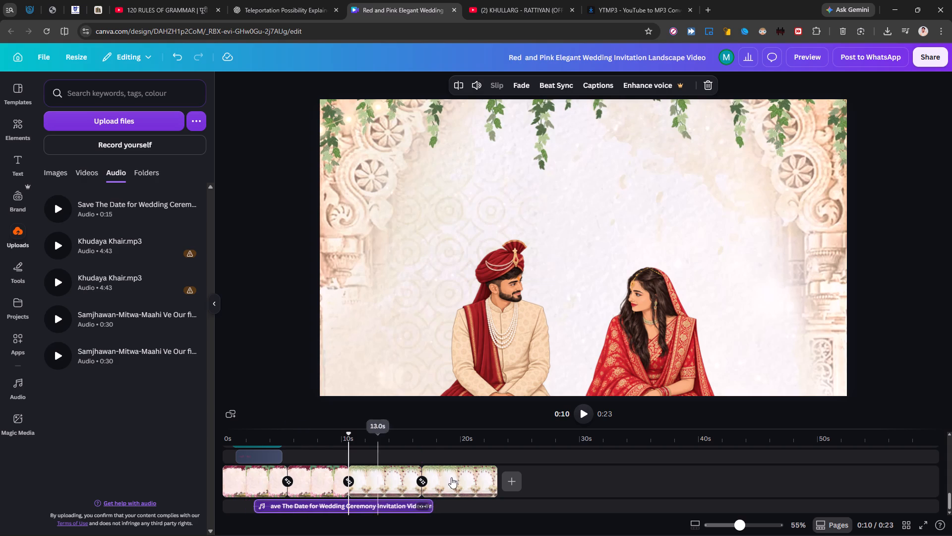
# Play the video from the start to review the repositioned Save The Date track against the pages.
pyautogui.click(225, 458)
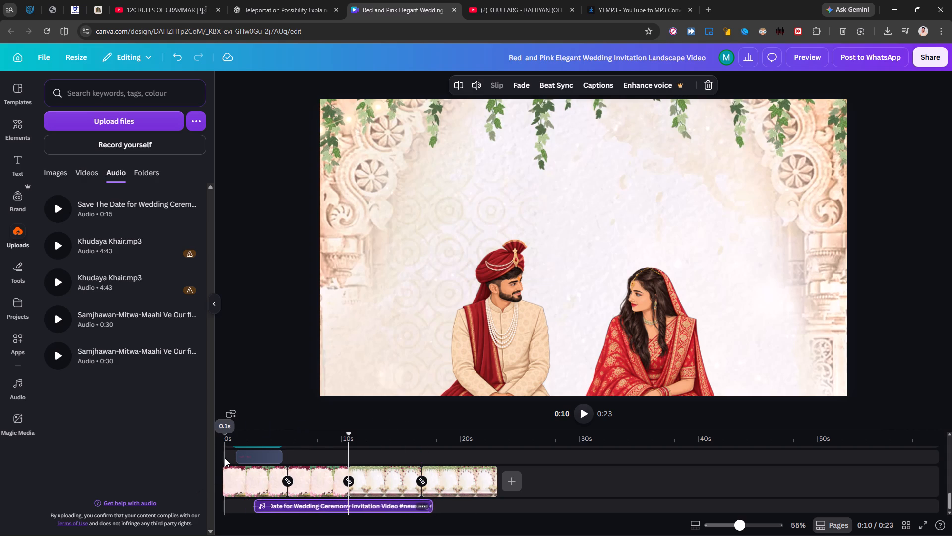
pyautogui.moveTo(225, 458); pyautogui.dragTo(215, 458)
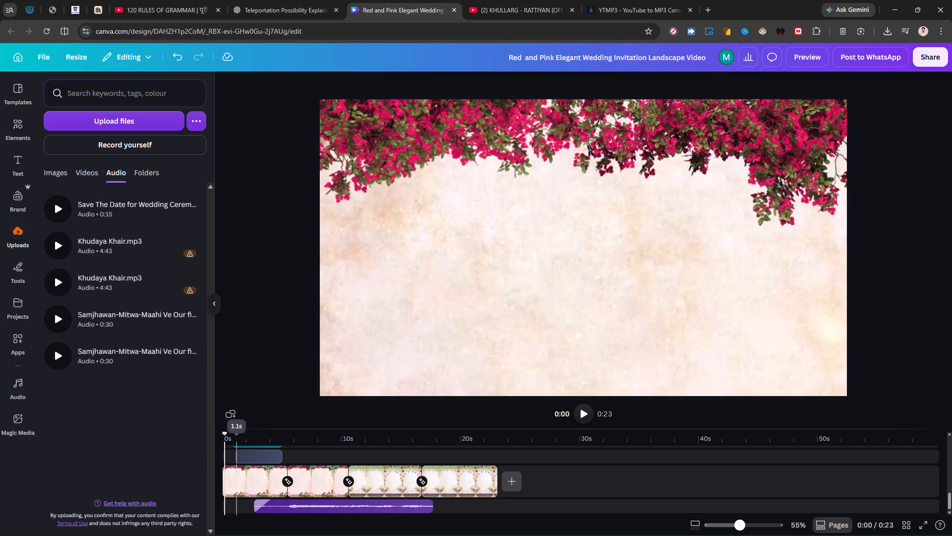
pyautogui.click(582, 417)
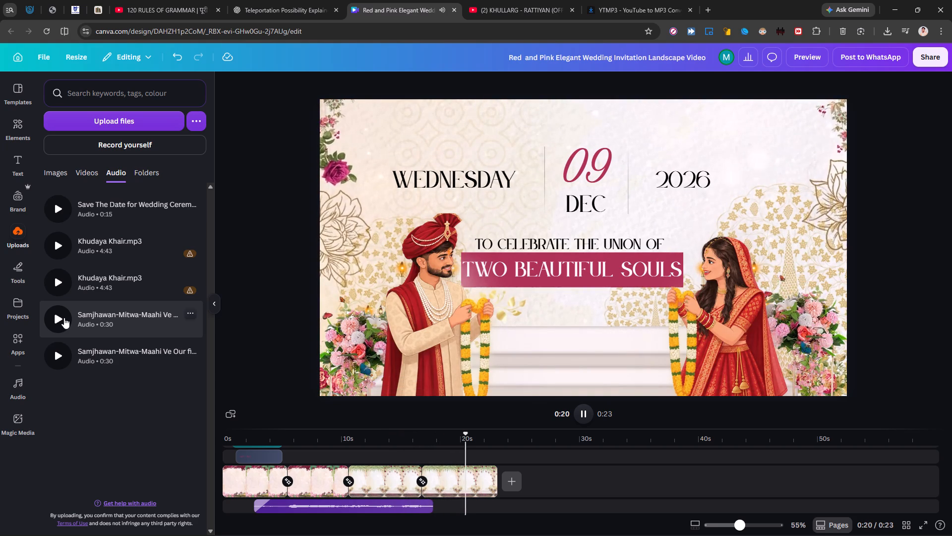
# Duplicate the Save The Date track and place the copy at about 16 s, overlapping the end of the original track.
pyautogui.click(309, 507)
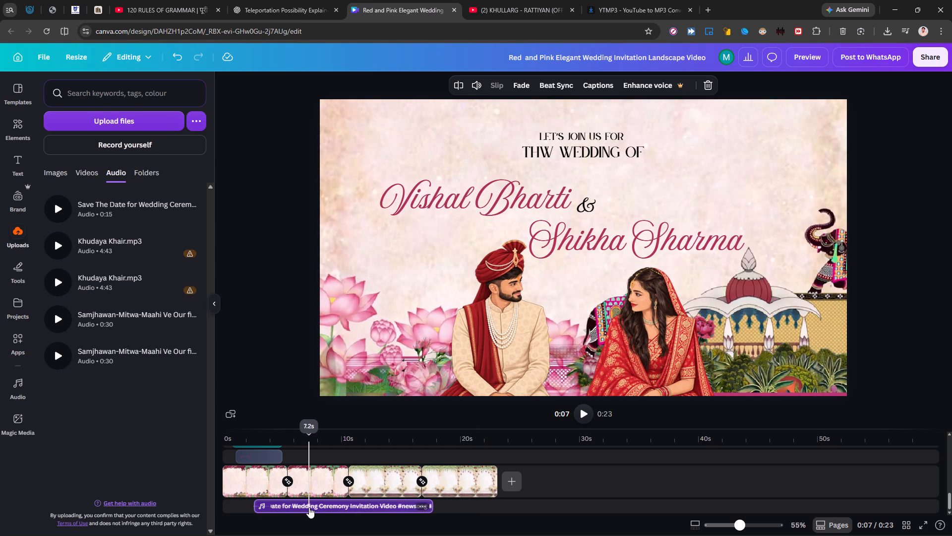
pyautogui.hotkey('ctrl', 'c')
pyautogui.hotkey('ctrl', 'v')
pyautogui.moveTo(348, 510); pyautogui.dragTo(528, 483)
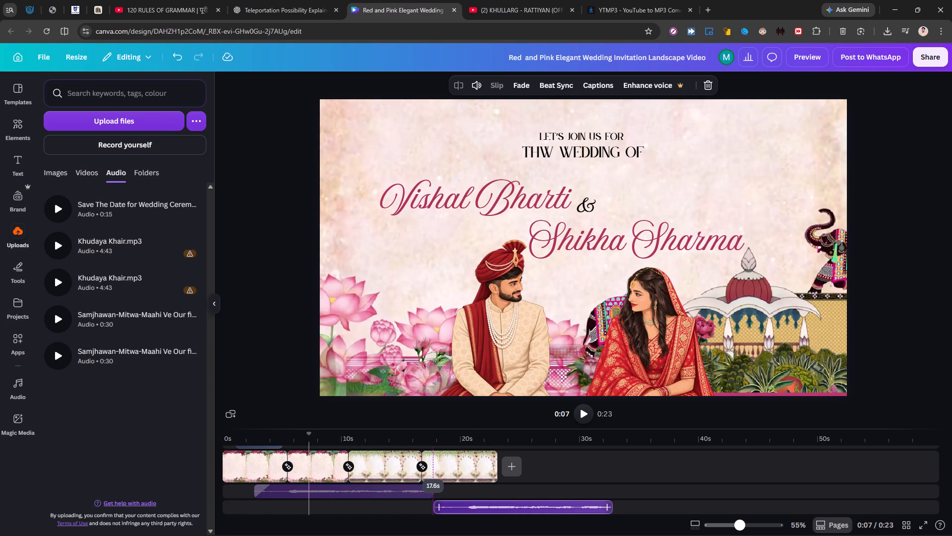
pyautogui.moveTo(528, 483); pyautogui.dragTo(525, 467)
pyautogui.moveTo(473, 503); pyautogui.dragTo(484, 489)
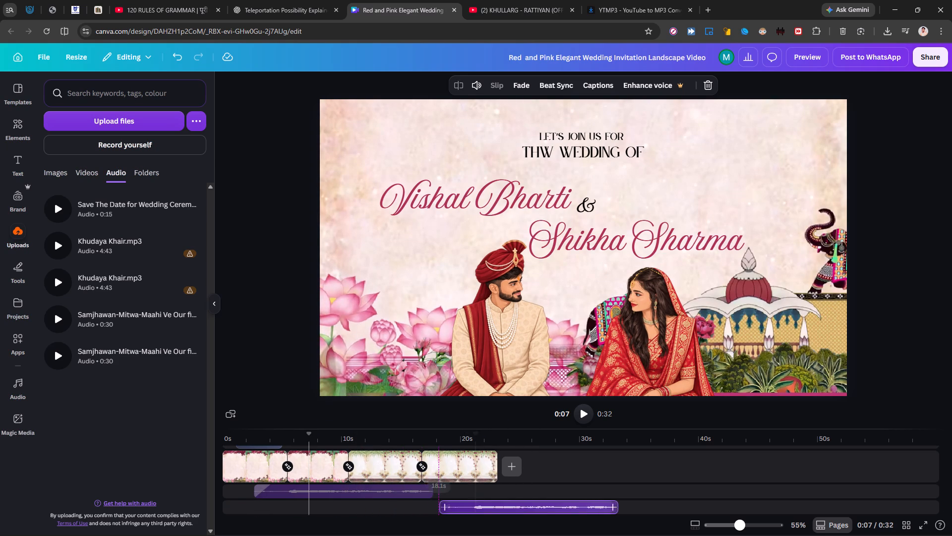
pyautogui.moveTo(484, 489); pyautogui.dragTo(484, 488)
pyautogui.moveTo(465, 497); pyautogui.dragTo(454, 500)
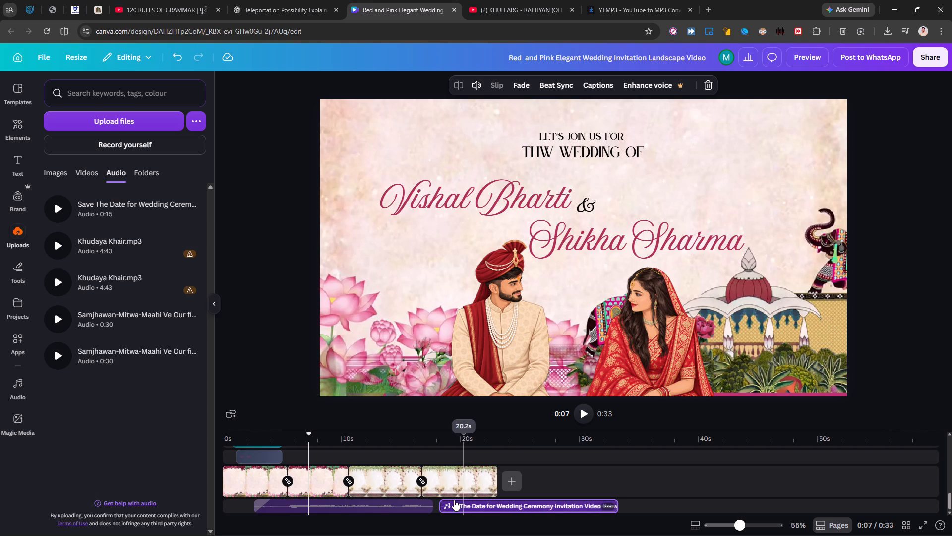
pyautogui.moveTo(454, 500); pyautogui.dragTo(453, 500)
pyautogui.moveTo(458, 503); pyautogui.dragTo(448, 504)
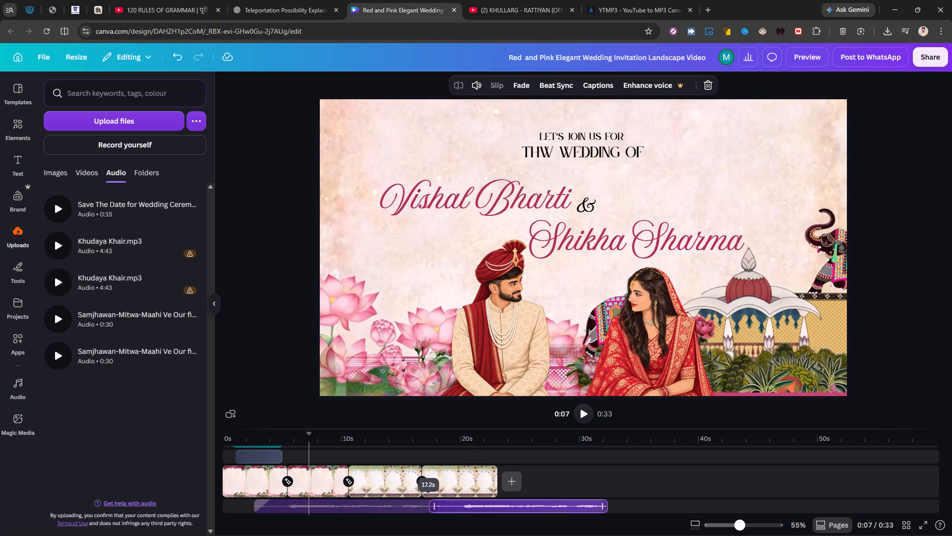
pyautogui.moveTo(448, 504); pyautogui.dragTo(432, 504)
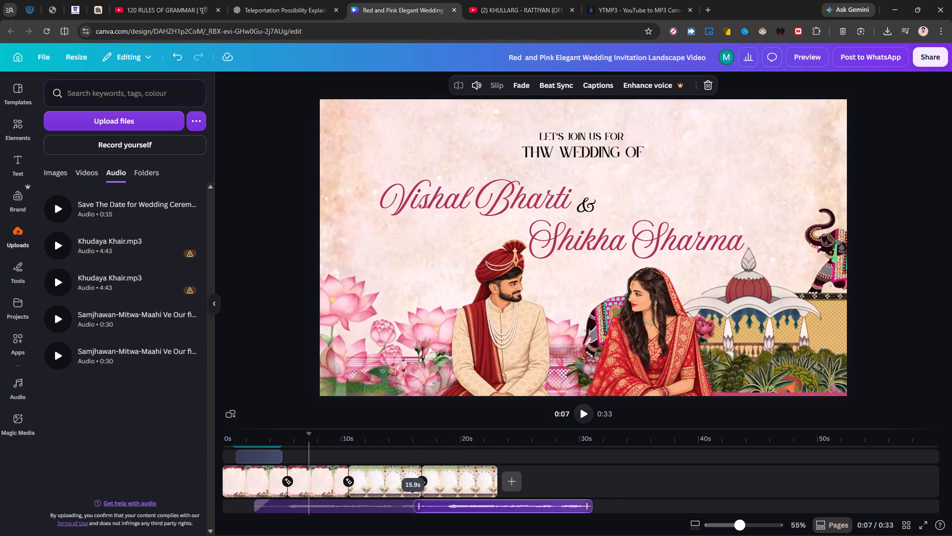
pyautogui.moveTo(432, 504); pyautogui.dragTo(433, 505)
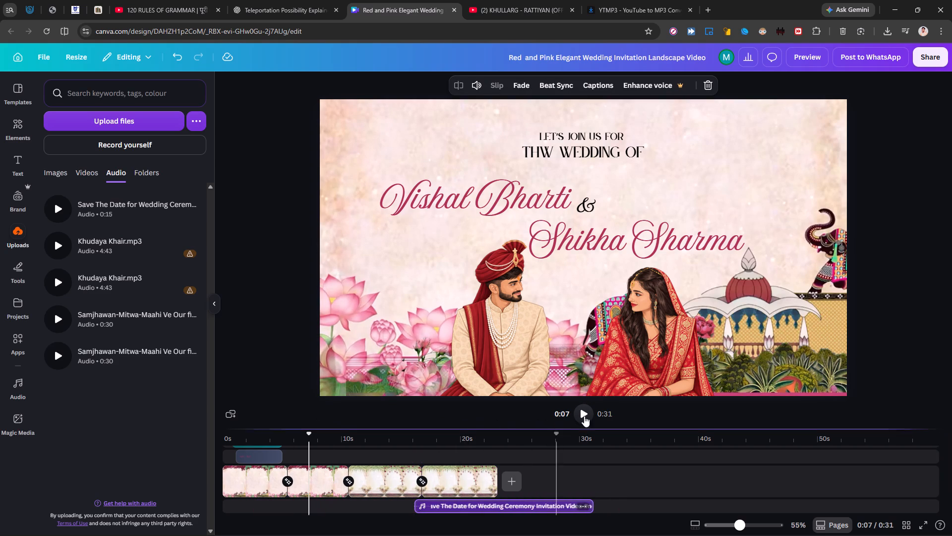
# Play the video from about 7 s to check how the duplicated Save The Date track carries on from the original.
pyautogui.click(586, 413)
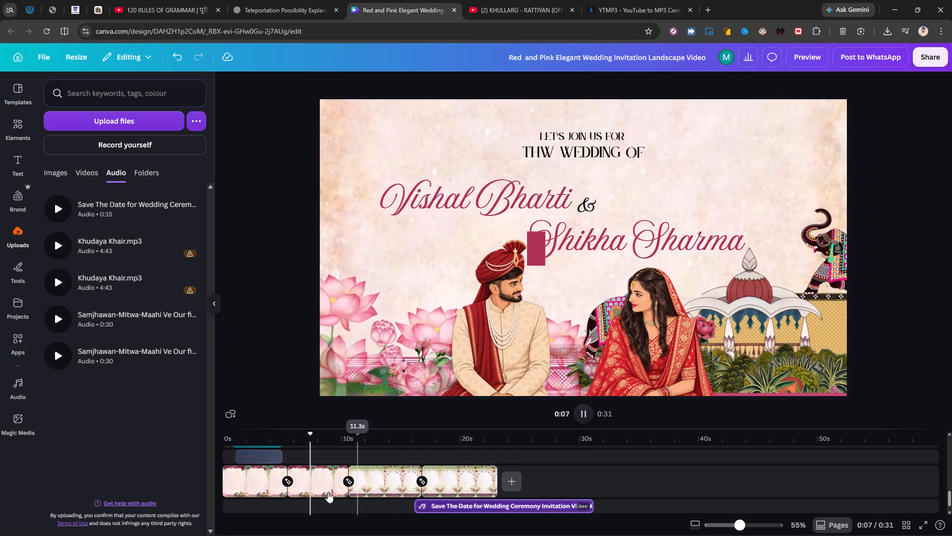
pyautogui.scroll(-1, 667, 468)
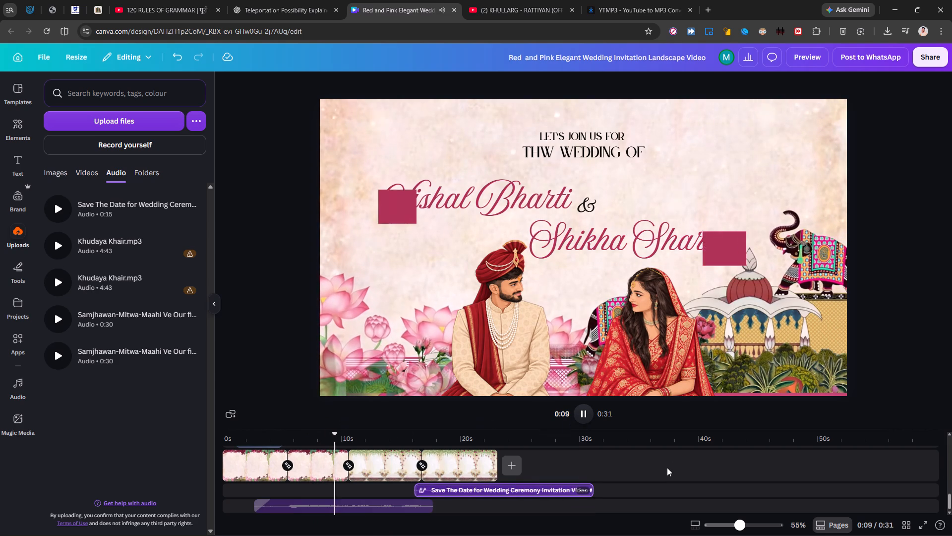
pyautogui.scroll(-1, 667, 468)
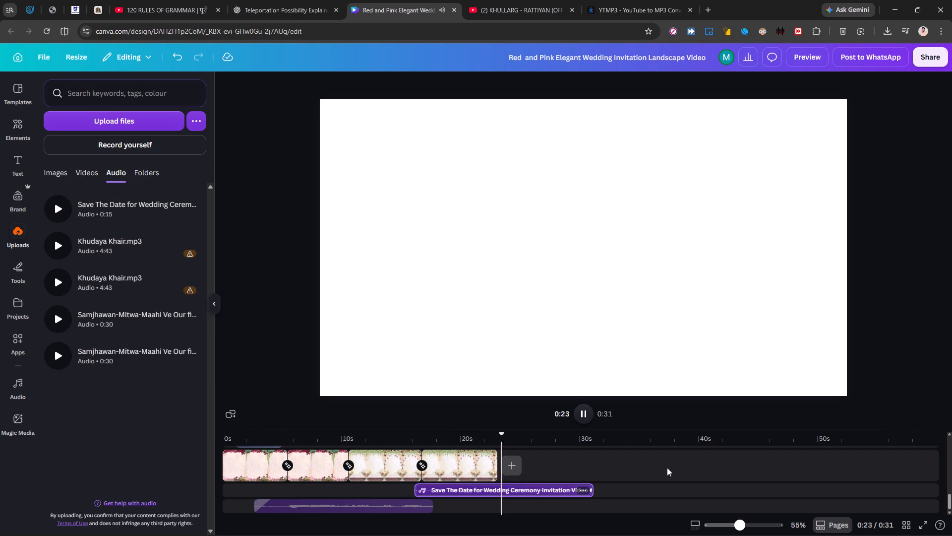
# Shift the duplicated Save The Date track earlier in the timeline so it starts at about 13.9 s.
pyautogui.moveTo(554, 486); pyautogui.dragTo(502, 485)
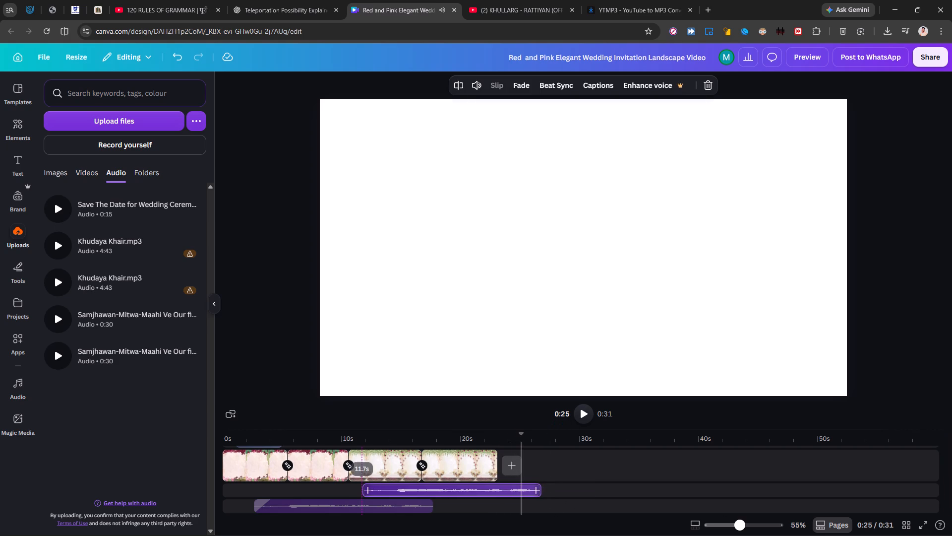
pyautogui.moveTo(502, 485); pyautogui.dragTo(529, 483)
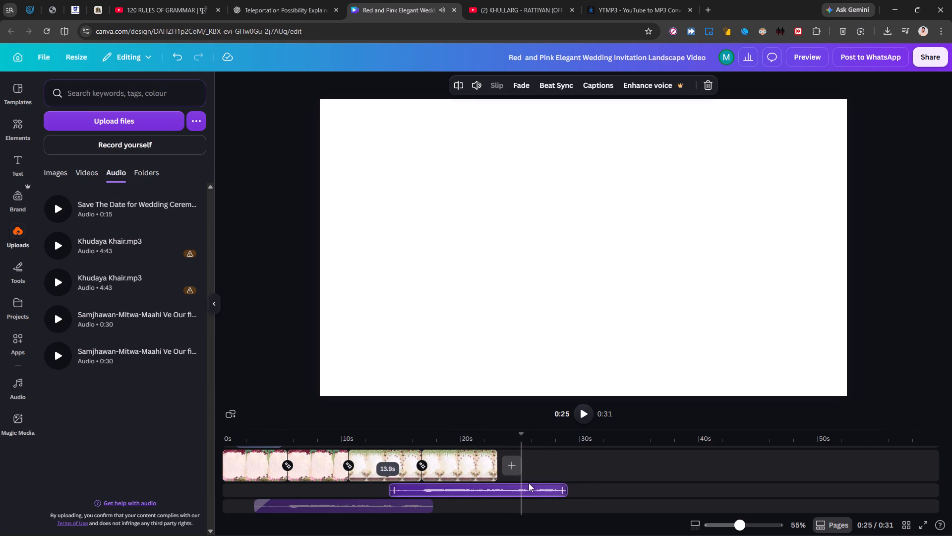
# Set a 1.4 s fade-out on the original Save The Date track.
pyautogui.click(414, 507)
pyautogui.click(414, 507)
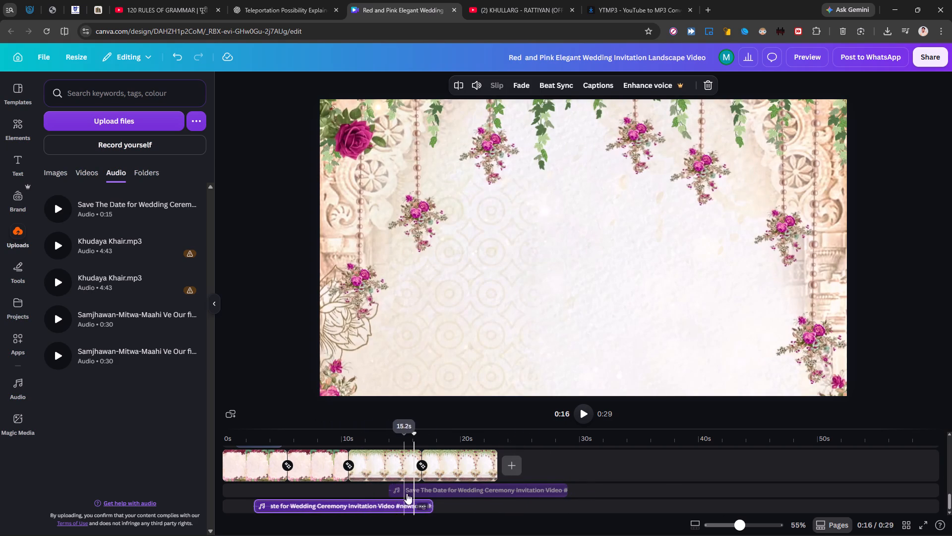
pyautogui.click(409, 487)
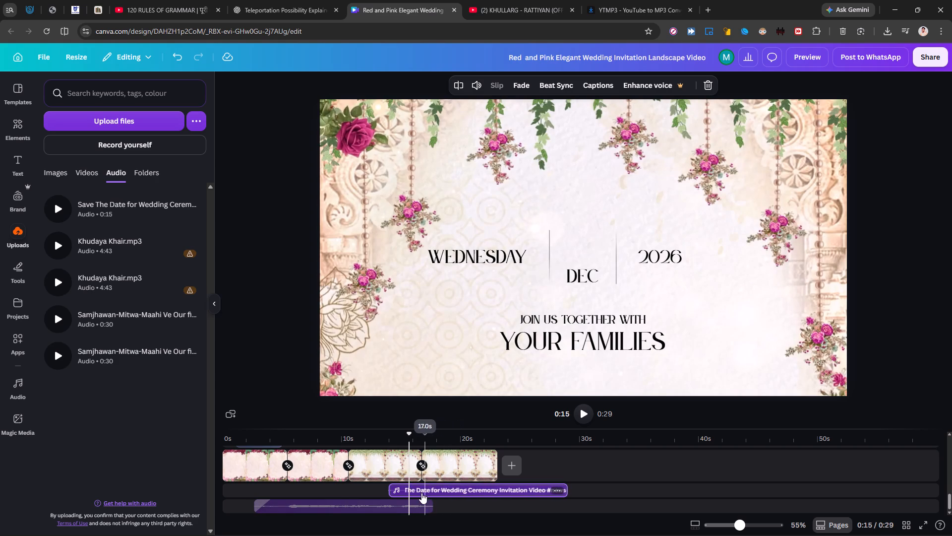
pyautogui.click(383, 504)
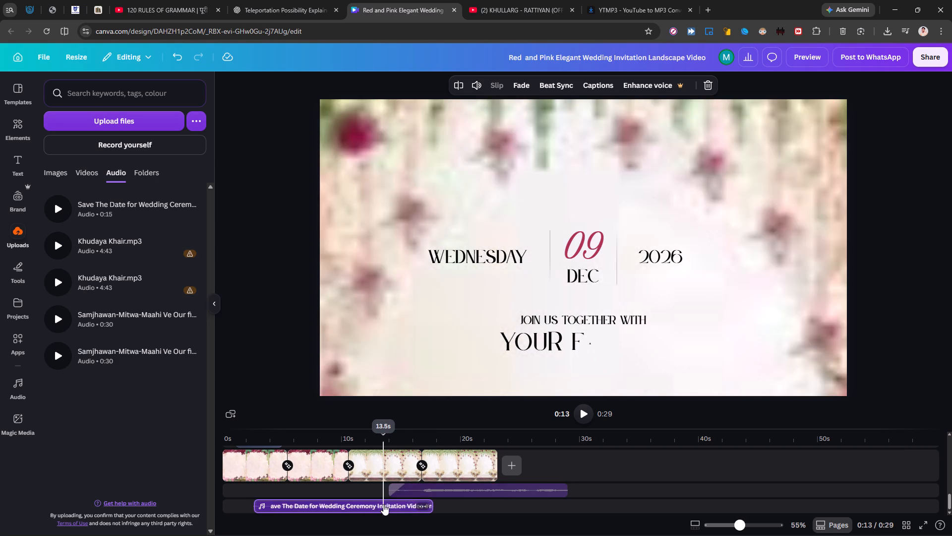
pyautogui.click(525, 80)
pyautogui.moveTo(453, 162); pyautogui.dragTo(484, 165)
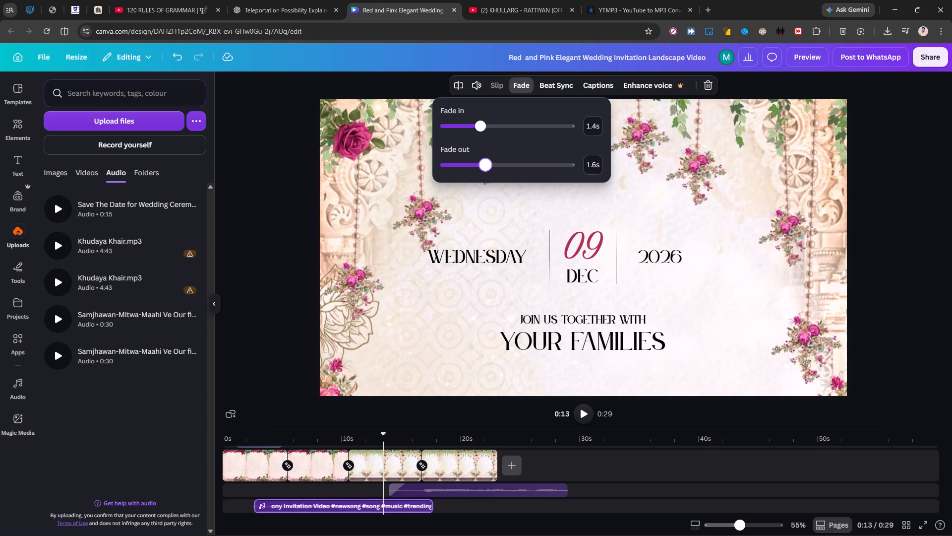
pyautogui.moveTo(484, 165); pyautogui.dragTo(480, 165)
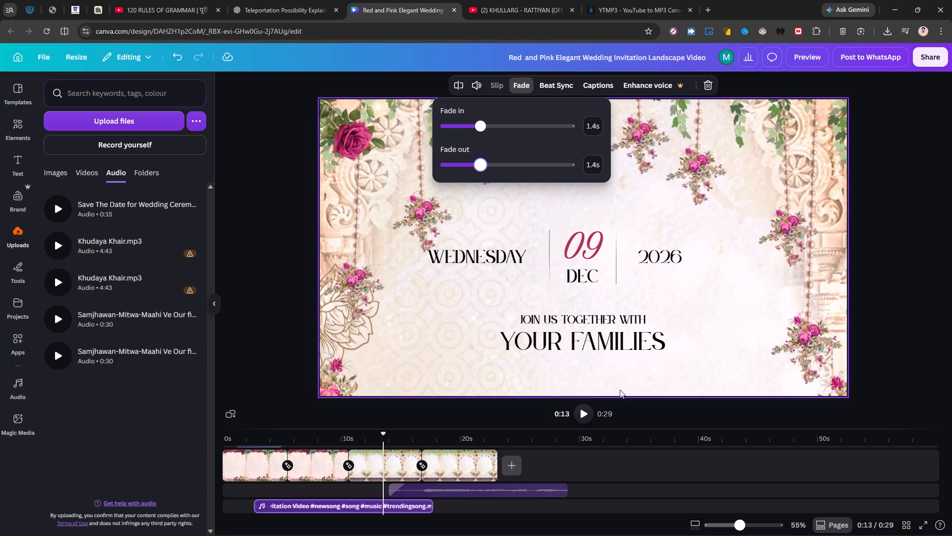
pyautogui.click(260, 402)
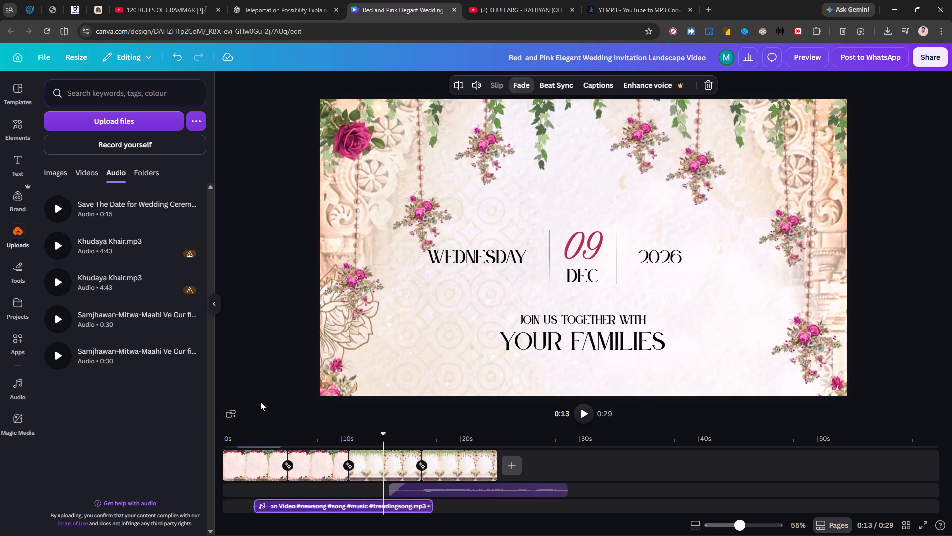
# Play the video from the start to review the two overlapping Save The Date tracks and the fade between them.
pyautogui.click(224, 498)
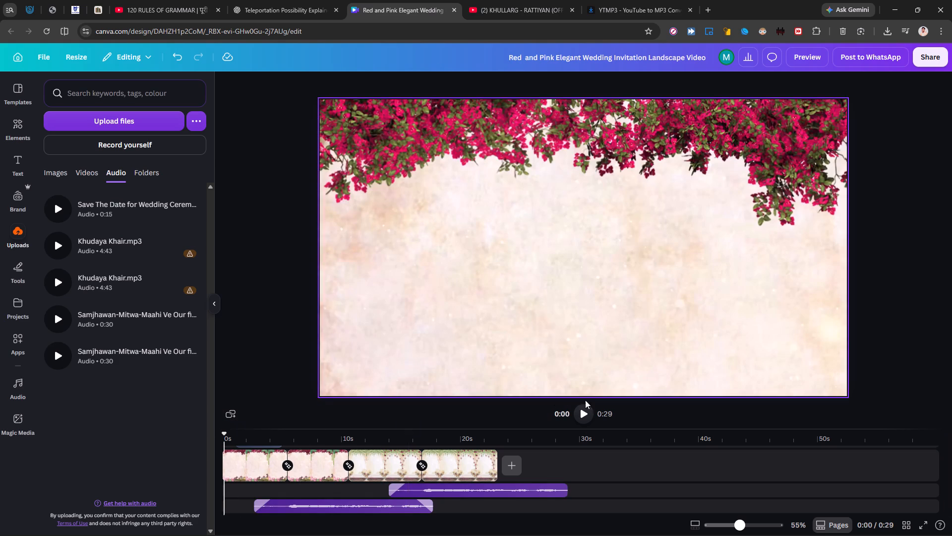
pyautogui.click(583, 421)
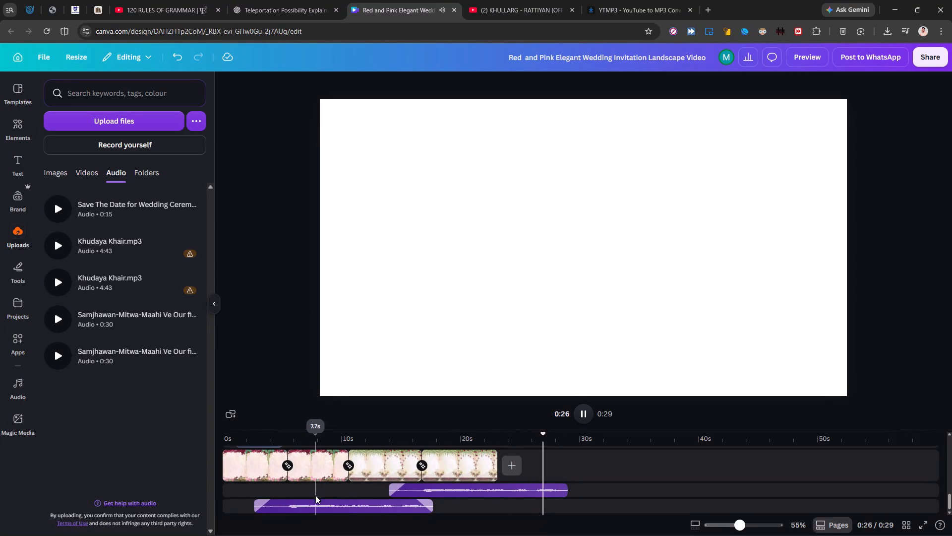
# Delete both the original and the duplicated Save The Date tracks from the timeline.
pyautogui.click(295, 508)
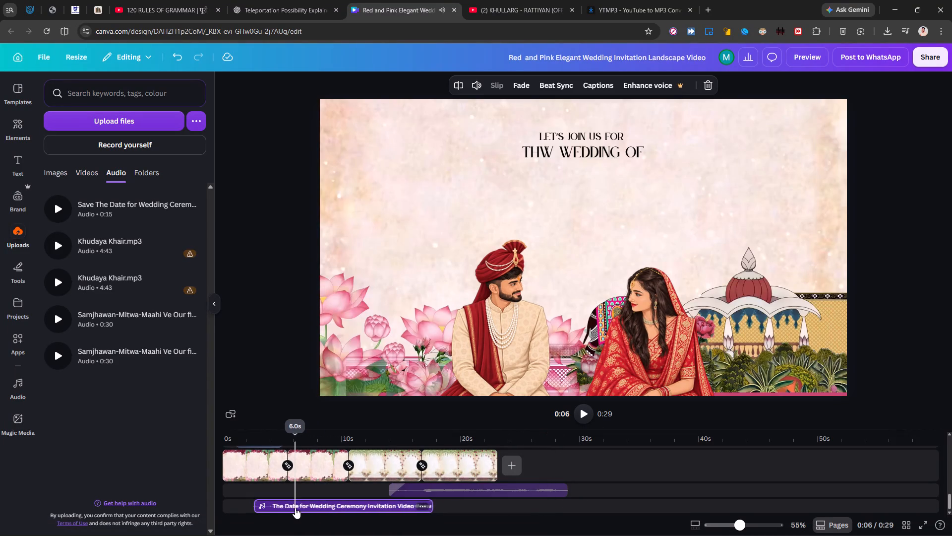
pyautogui.click(423, 507)
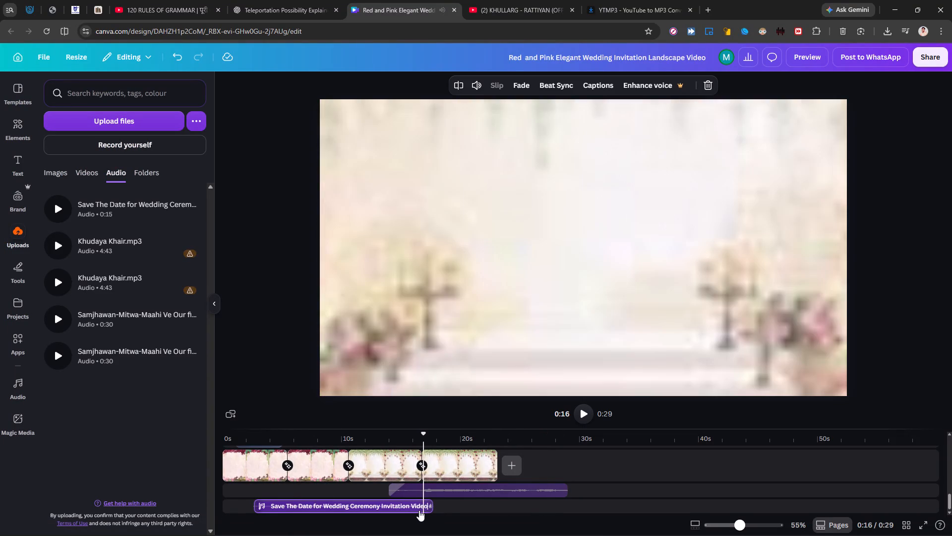
pyautogui.click(423, 506)
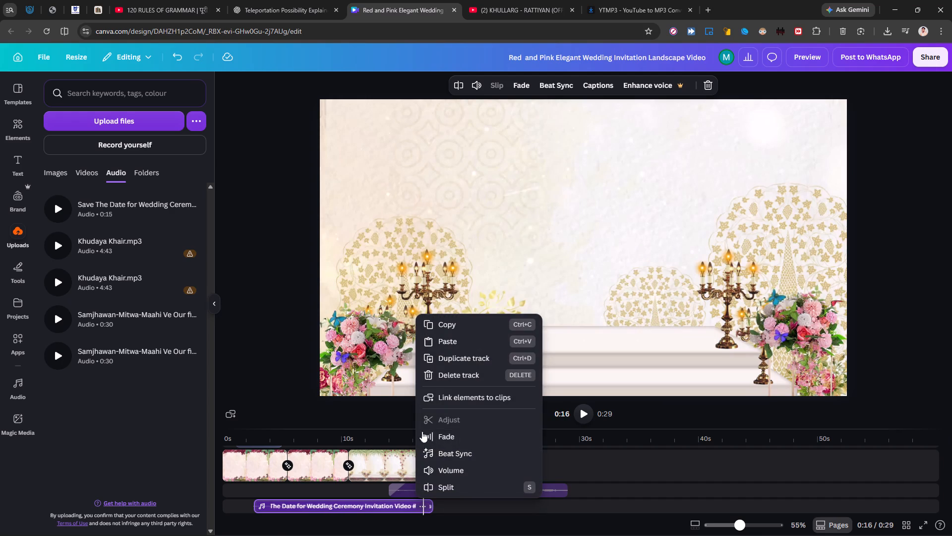
pyautogui.click(447, 374)
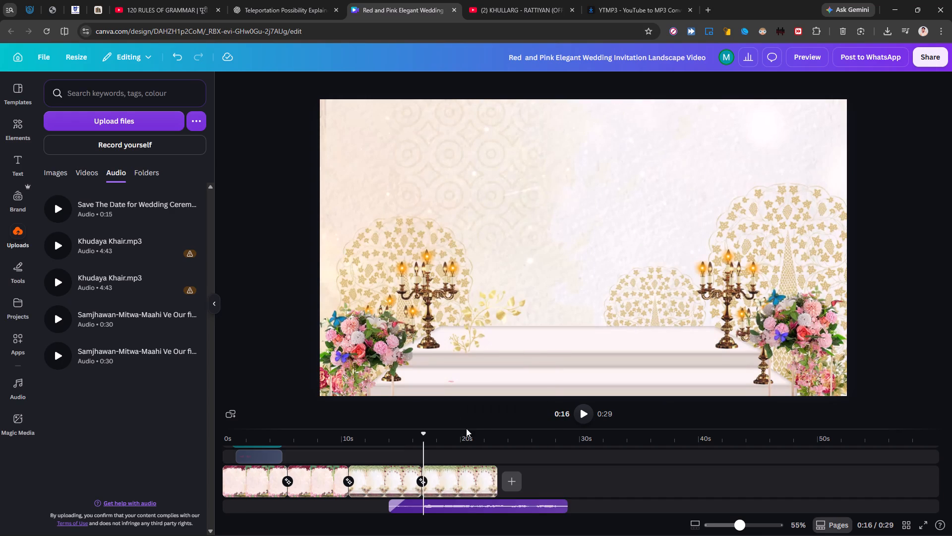
pyautogui.click(491, 501)
pyautogui.rightClick(491, 501)
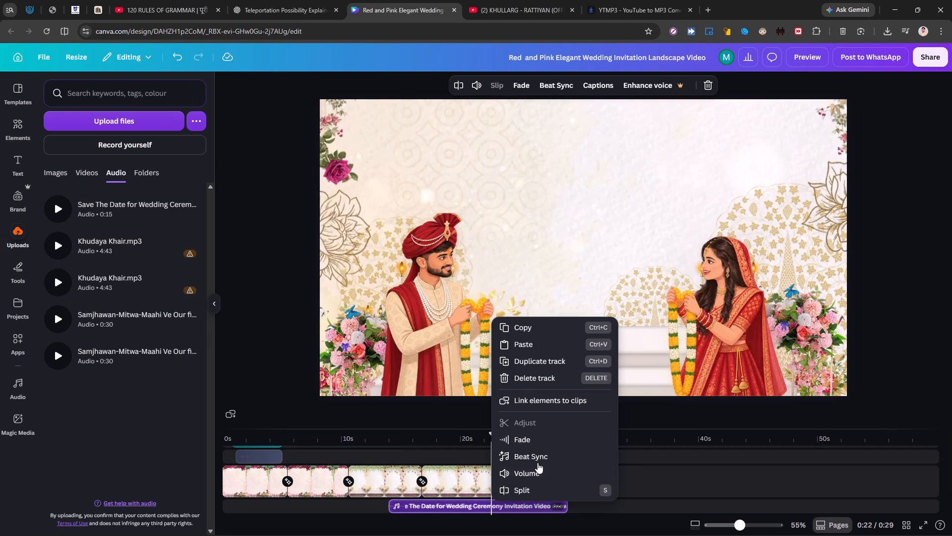
pyautogui.click(510, 376)
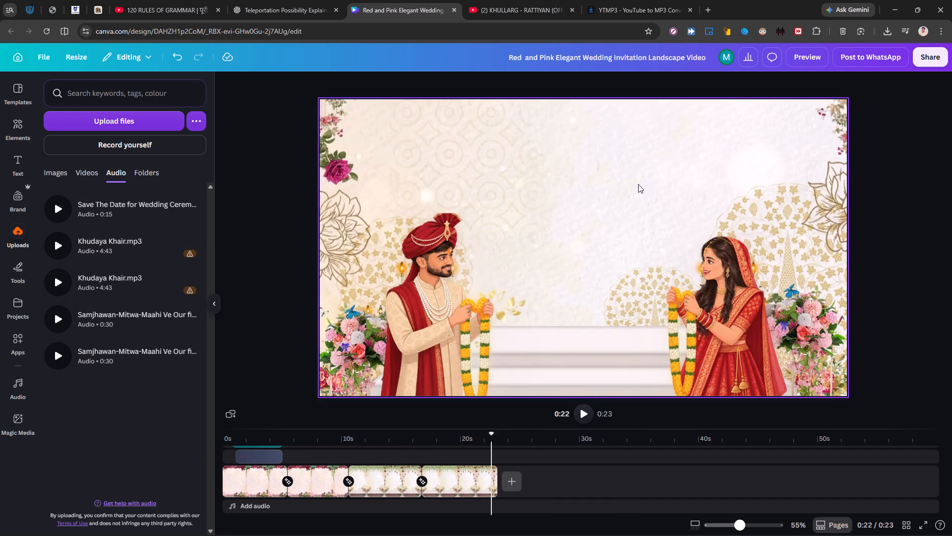
# Switch to YouTube and resume the KHULLARG - RATTIYAN music video.
pyautogui.click(571, 0)
pyautogui.press('space')
pyautogui.write('i')
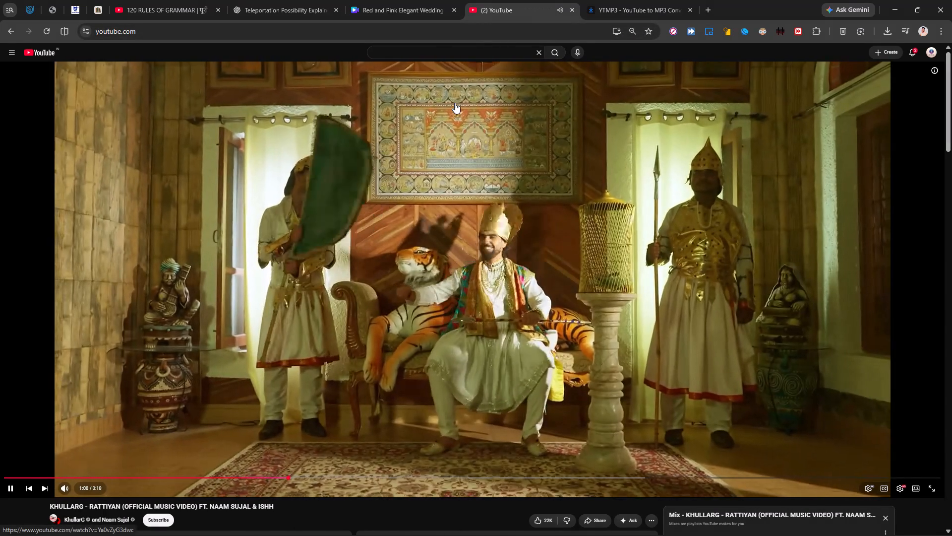
pyautogui.press('i')
# Search Google for "wedding invitation background music" in the browser tab that holds the YTMP3 converter.
pyautogui.click(619, 0)
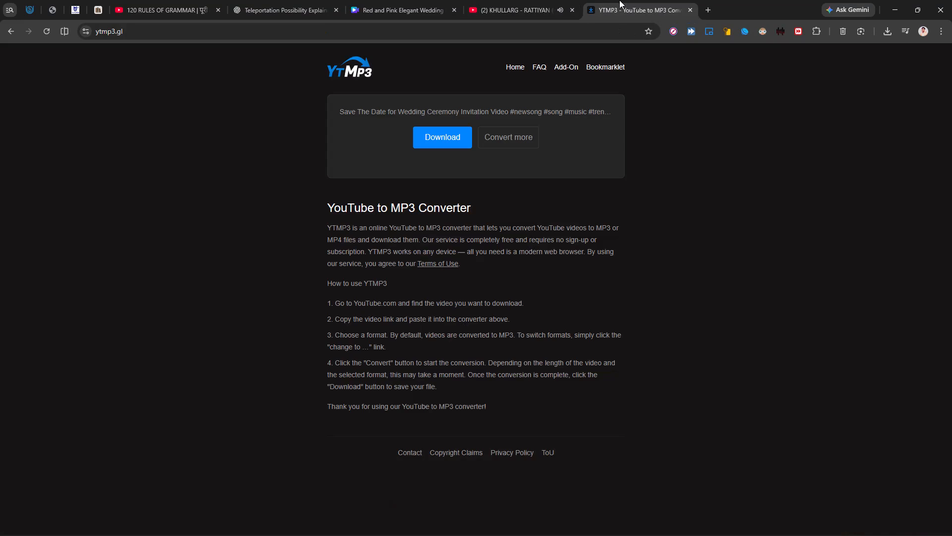
pyautogui.click(540, 28)
pyautogui.write('sav')
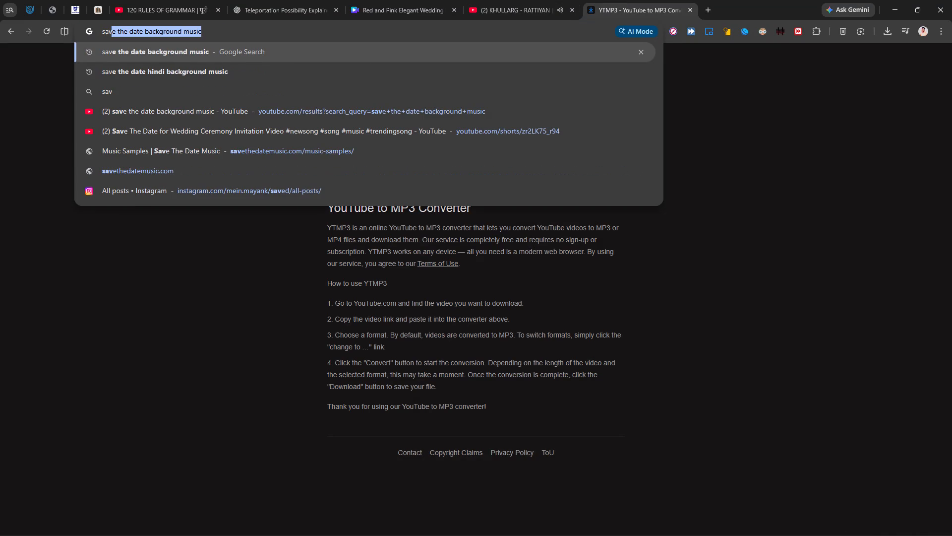
pyautogui.press('BackSpace')
pyautogui.press('w')
pyautogui.press('BackSpace')
pyautogui.press('BackSpace')
pyautogui.press('BackSpace')
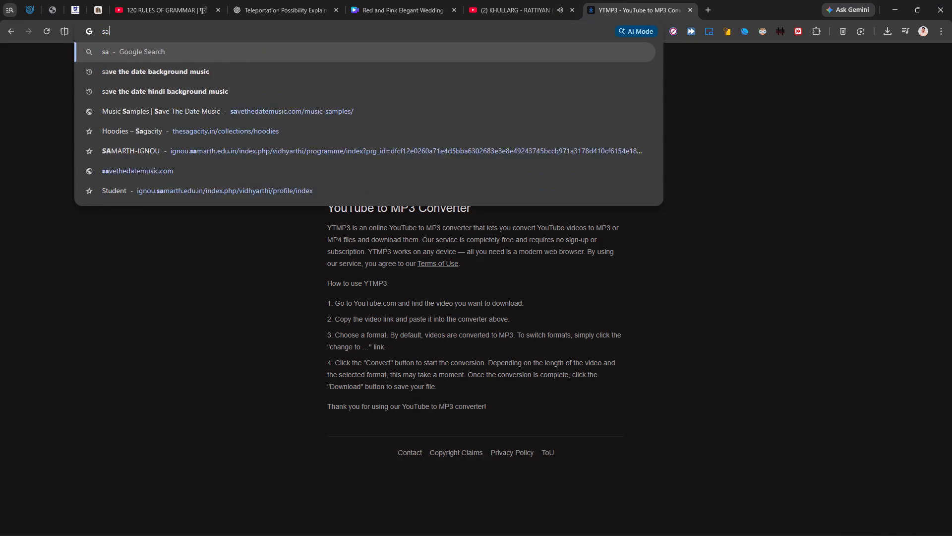
pyautogui.press('BackSpace')
pyautogui.write('wedding invitation')
pyautogui.press('space')
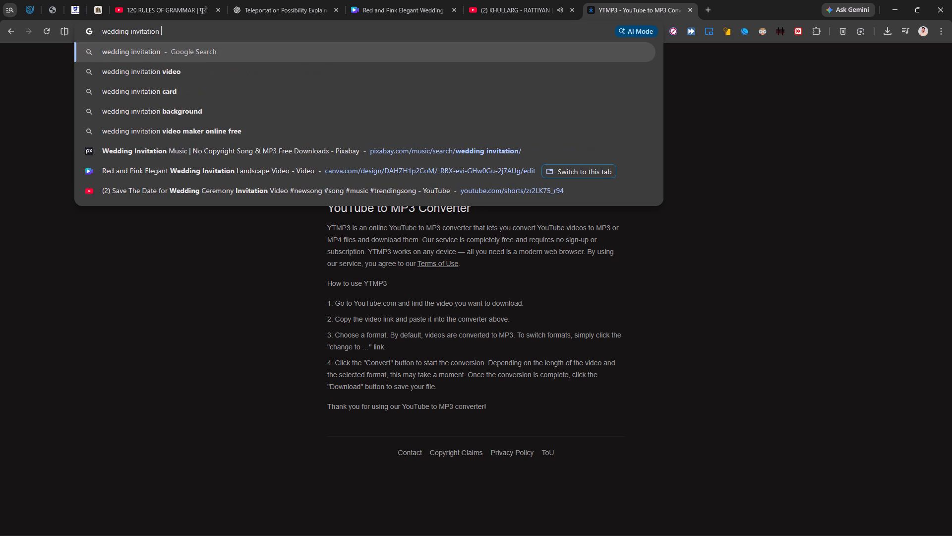
pyautogui.press('Down')
pyautogui.press('Down')
pyautogui.press('Down')
pyautogui.press('space')
pyautogui.press('Down')
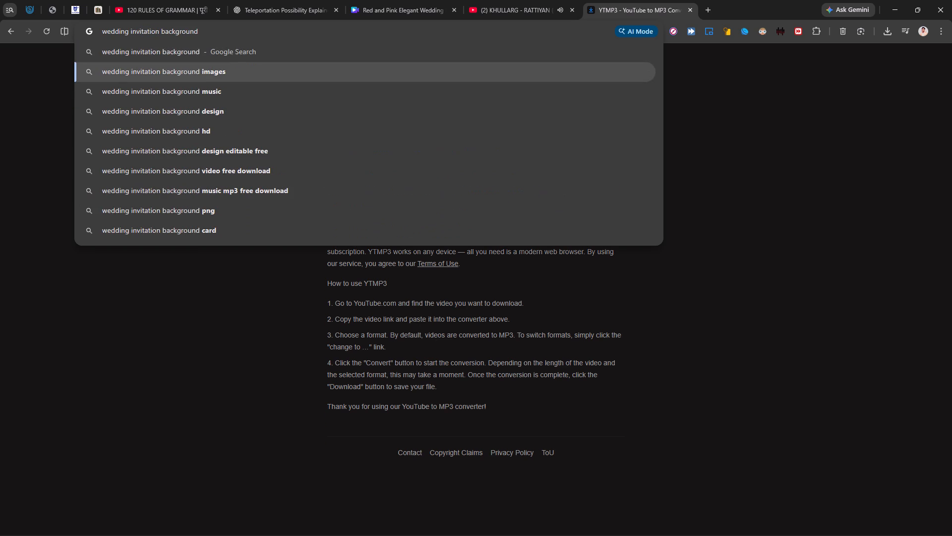
pyautogui.press('Down')
pyautogui.press('Return')
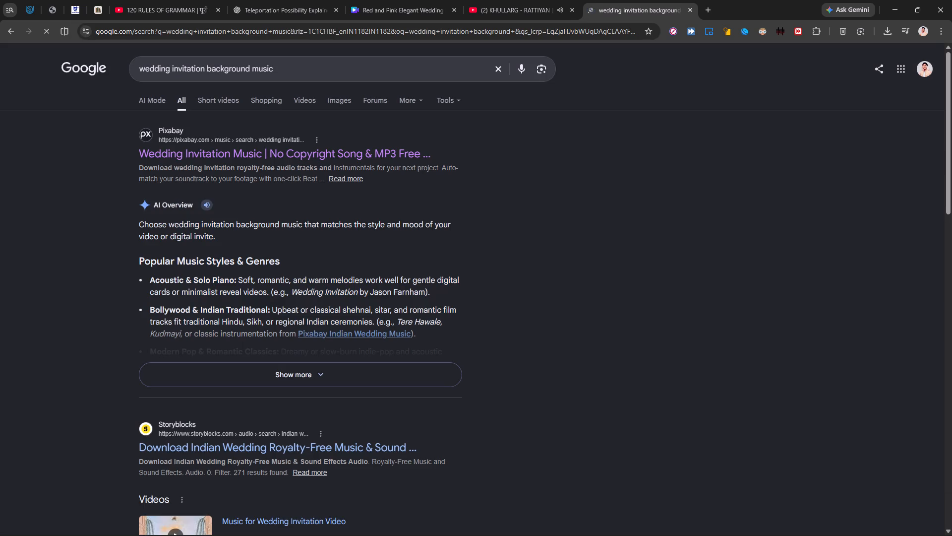
# Open Pixabay's wedding invitation music results and preview Invitation Wedding and the 0:32 Wedding Invitation track, pausing the YouTube video.
pyautogui.click(202, 147)
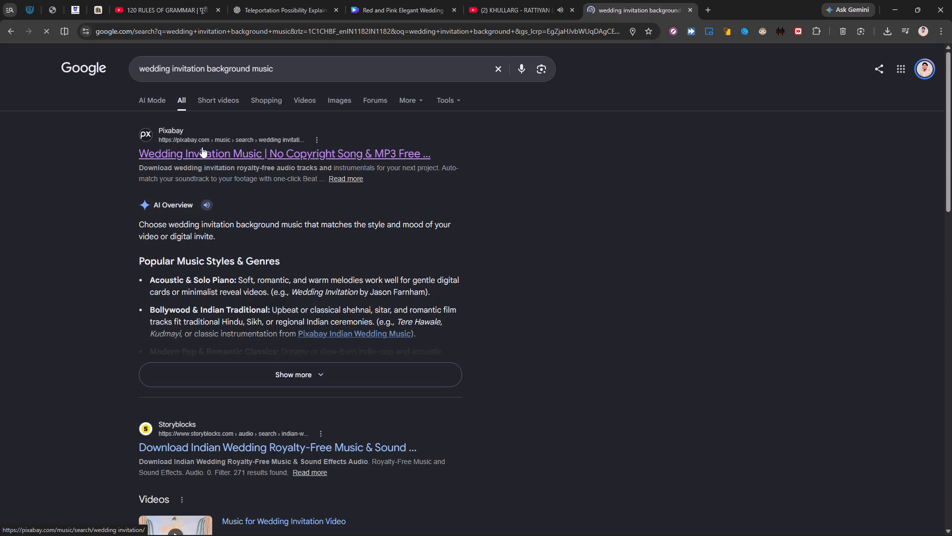
pyautogui.scroll(-4, 272, 207)
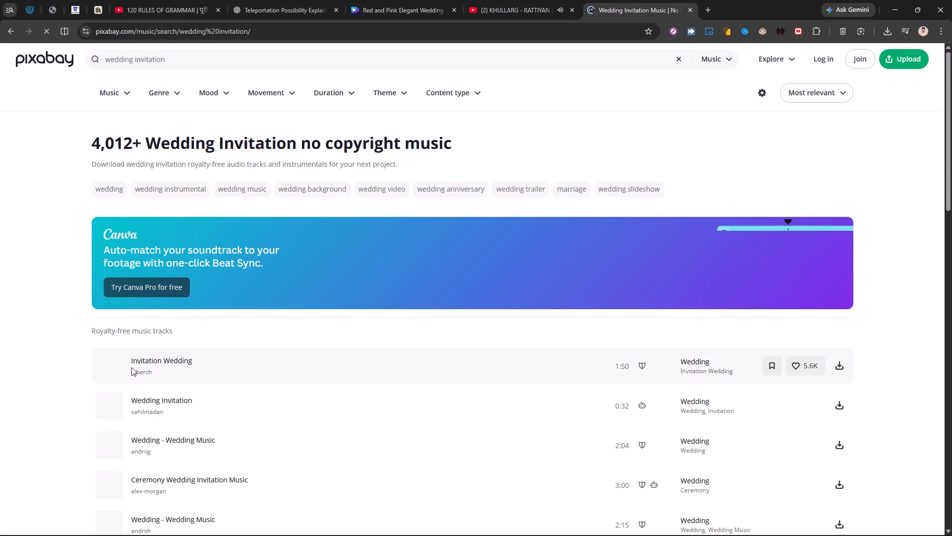
pyautogui.click(108, 368)
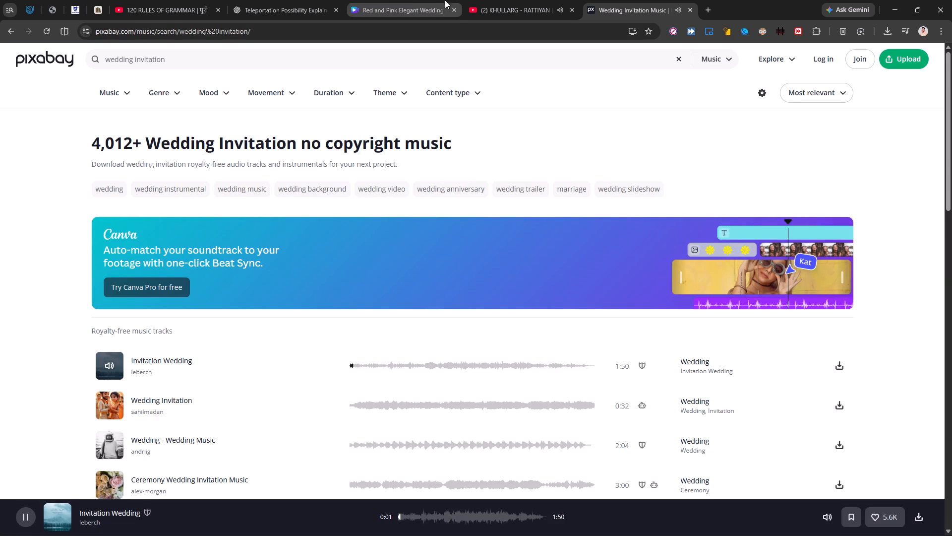
pyautogui.click(477, 0)
pyautogui.press('space')
pyautogui.click(685, 0)
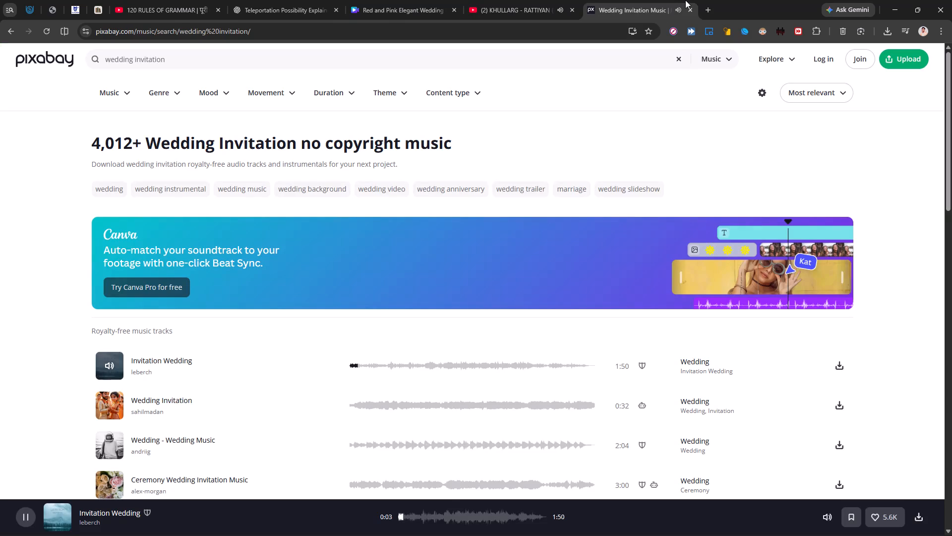
pyautogui.click(106, 400)
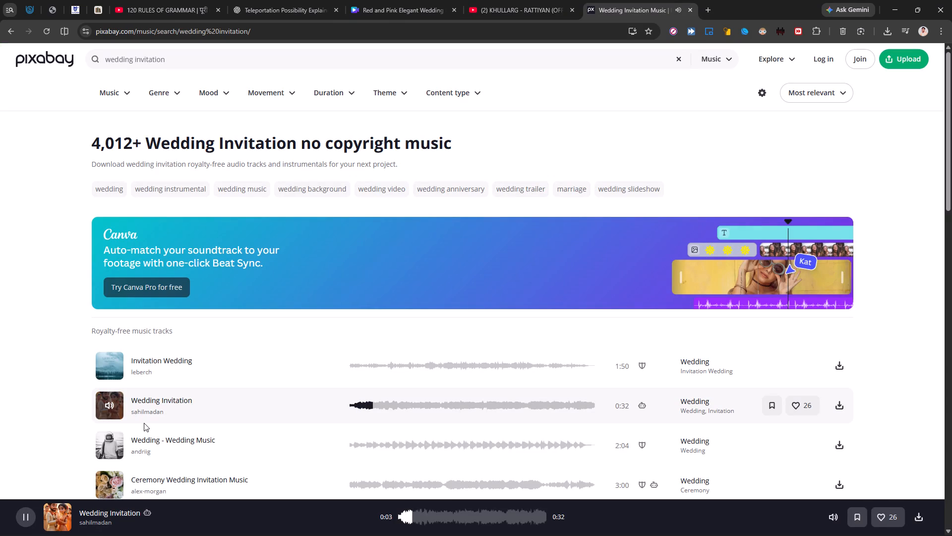
pyautogui.scroll(-1, 144, 423)
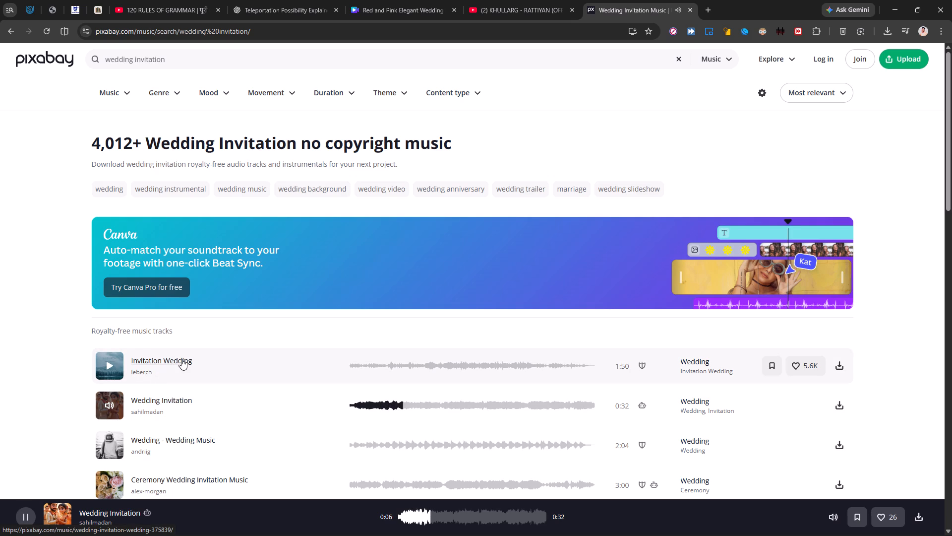
pyautogui.scroll(-4, 181, 359)
pyautogui.scroll(2, 181, 359)
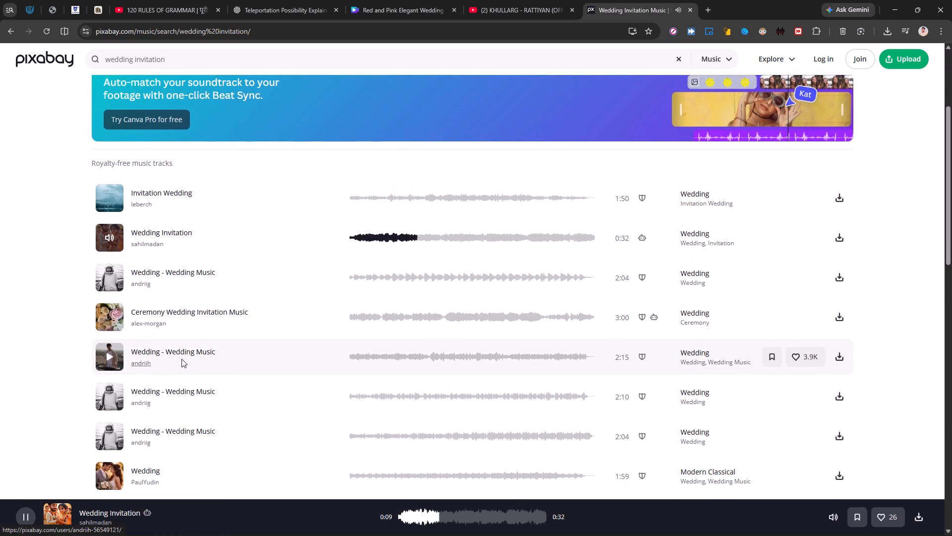
pyautogui.scroll(2, 181, 359)
# Open Pixabay's related wedding background music results, then return to the Google results.
pyautogui.click(318, 193)
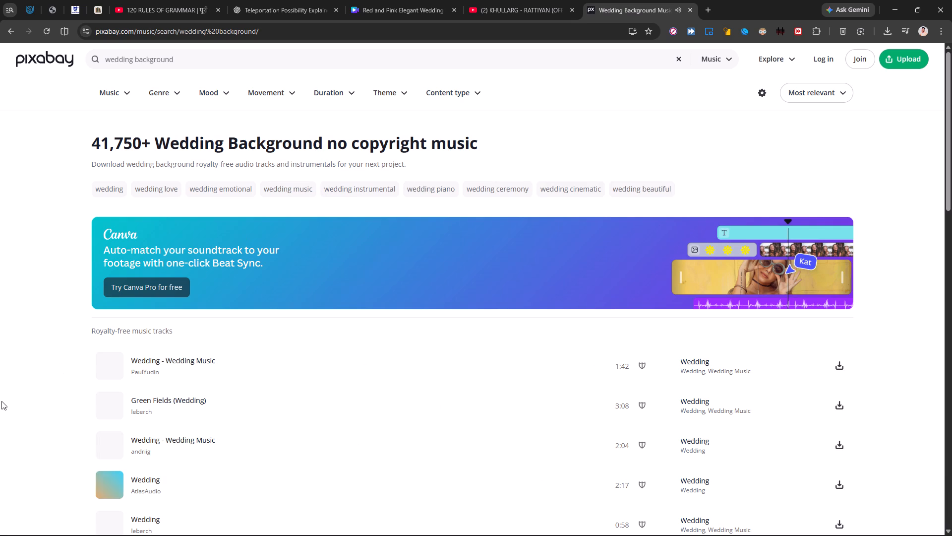
pyautogui.hscroll(18, 1, 401)
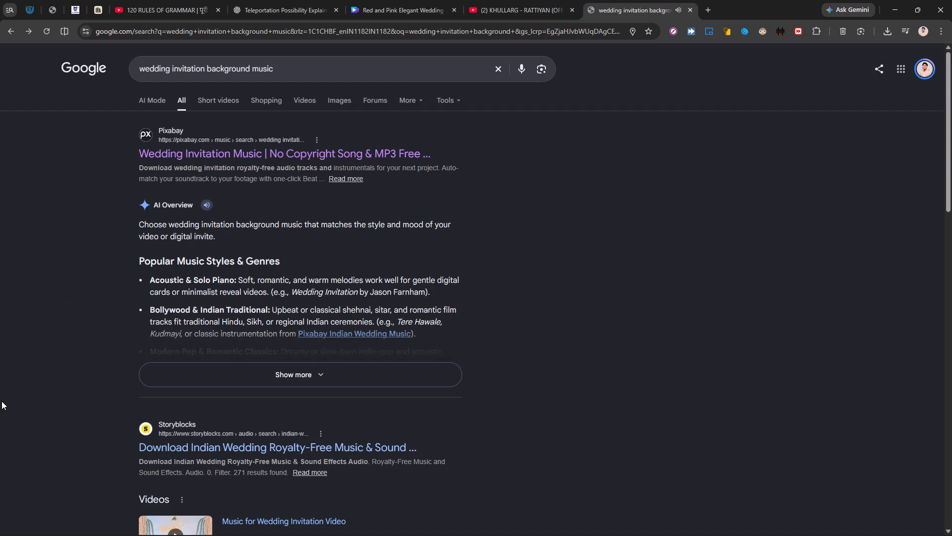
# Open Storyblocks' Indian wedding audio results, resume the YouTube video, dismiss the cookie notice and look over the tracks.
pyautogui.click(158, 448)
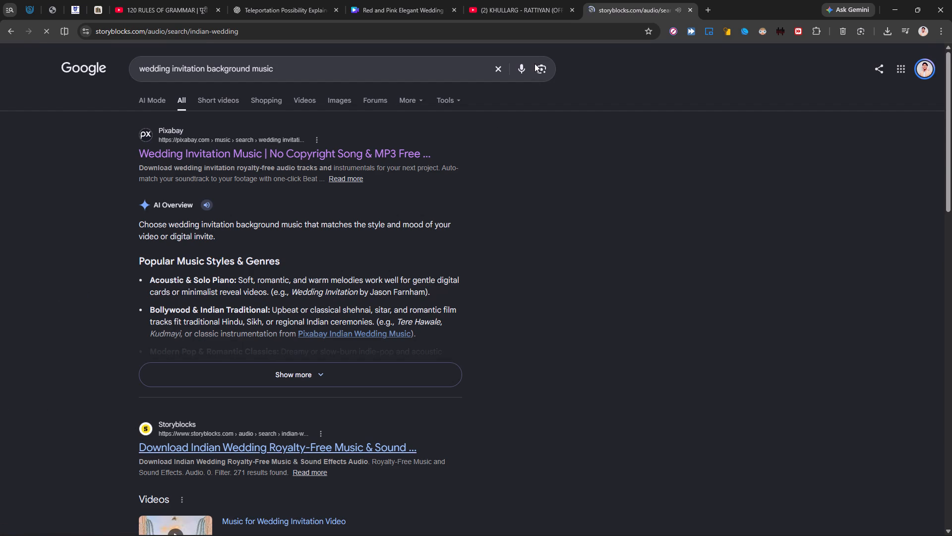
pyautogui.click(538, 0)
pyautogui.press('space')
pyautogui.click(665, 0)
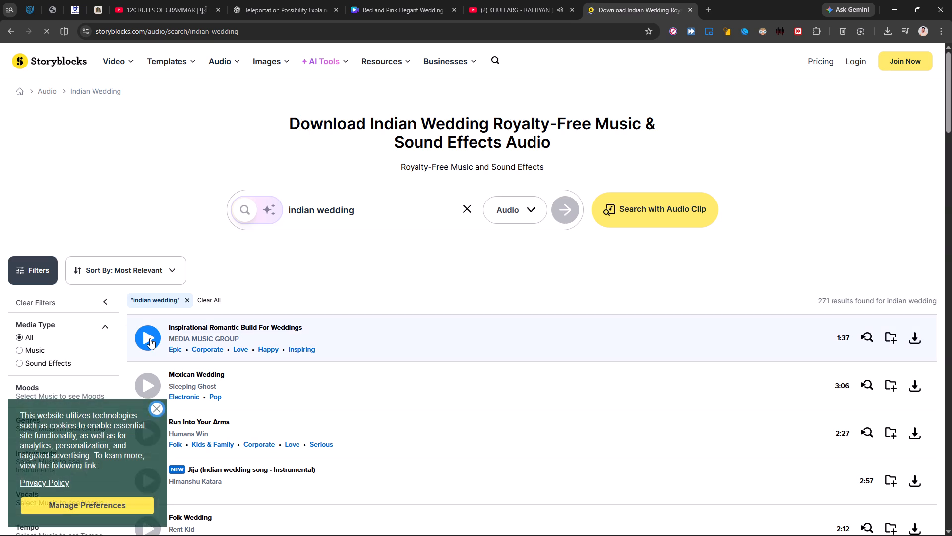
pyautogui.click(158, 409)
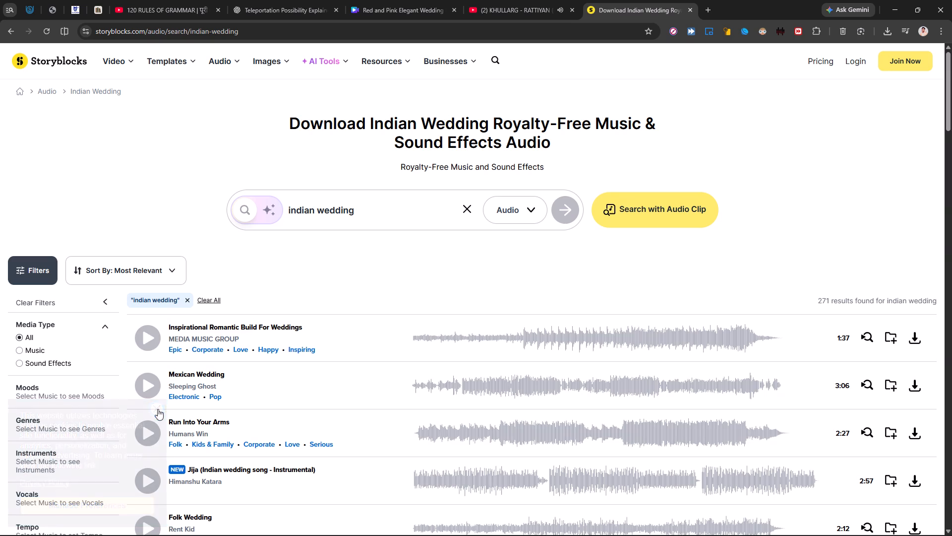
pyautogui.scroll(-4, 366, 353)
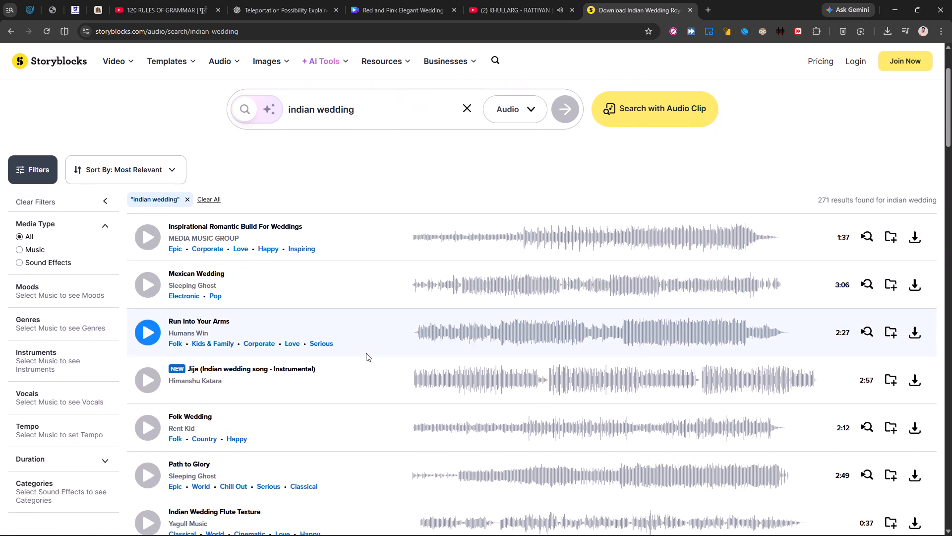
# Return to Google, look through the remaining results and run the related search "Wedding invitation Instrumental music download".
pyautogui.hscroll(13, 366, 353)
pyautogui.scroll(-2, 279, 405)
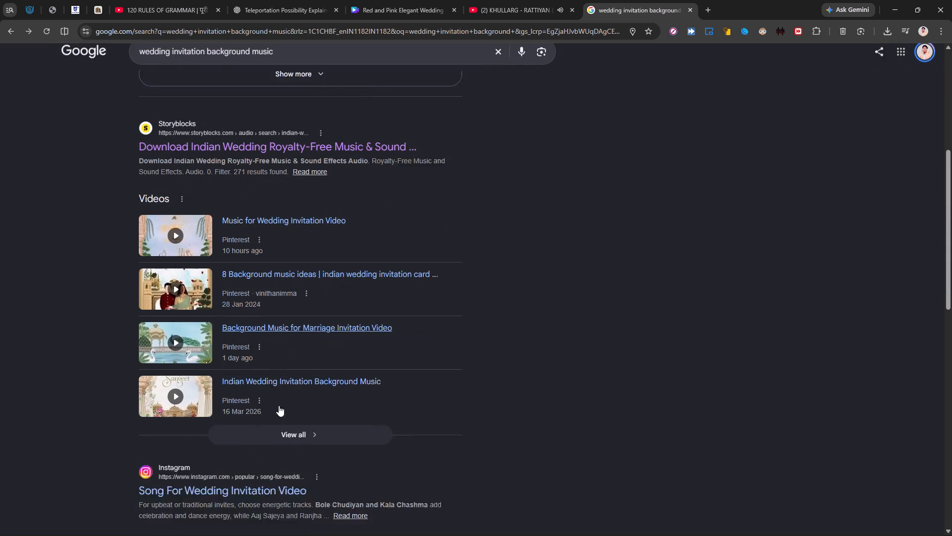
pyautogui.scroll(-4, 279, 405)
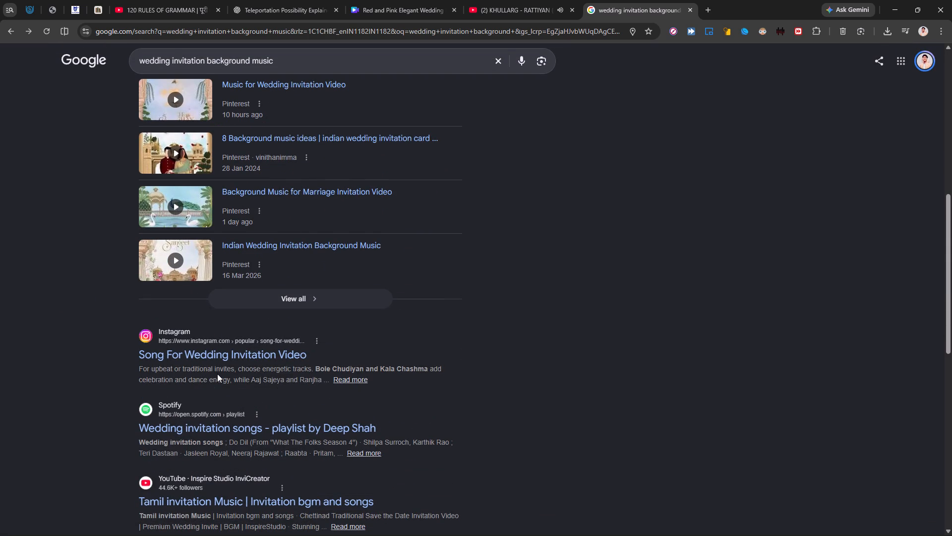
pyautogui.scroll(-1, 275, 384)
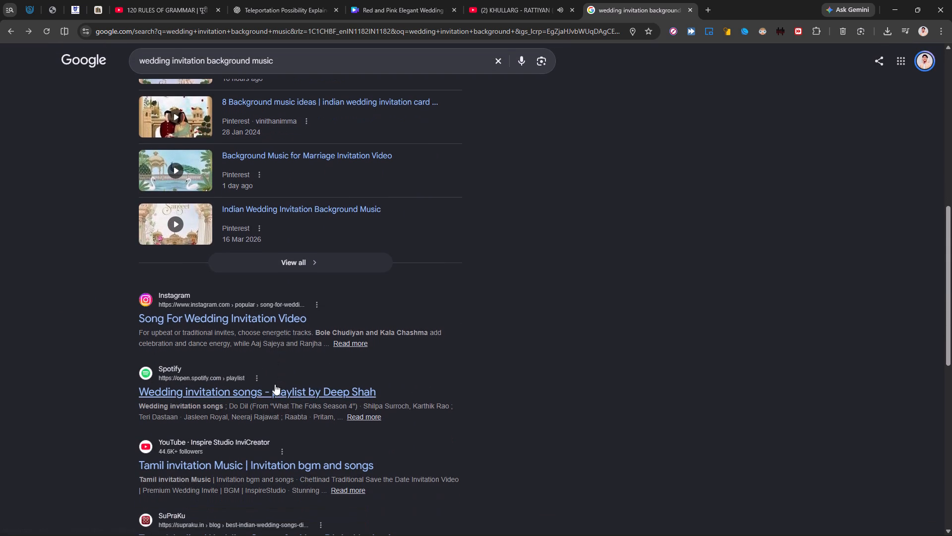
pyautogui.scroll(-1, 256, 389)
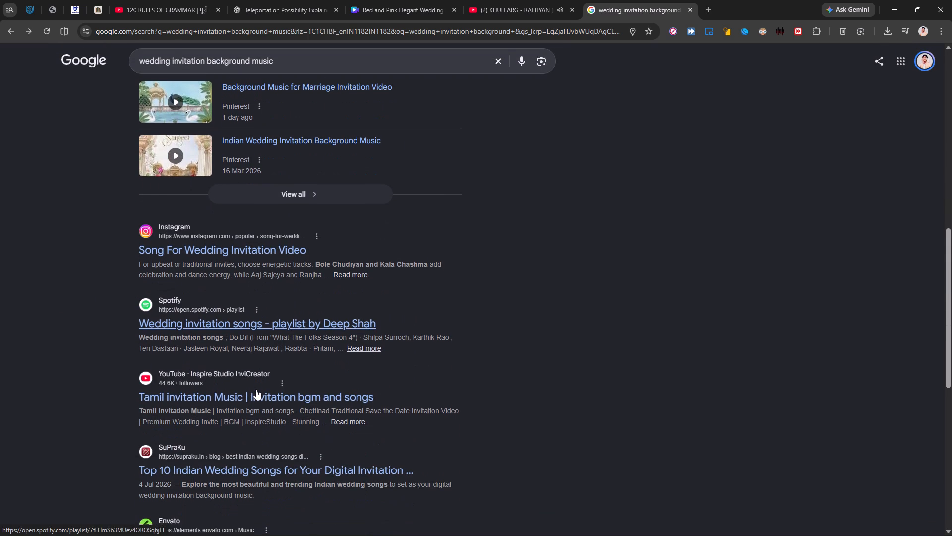
pyautogui.scroll(-1, 256, 389)
pyautogui.scroll(-3, 281, 310)
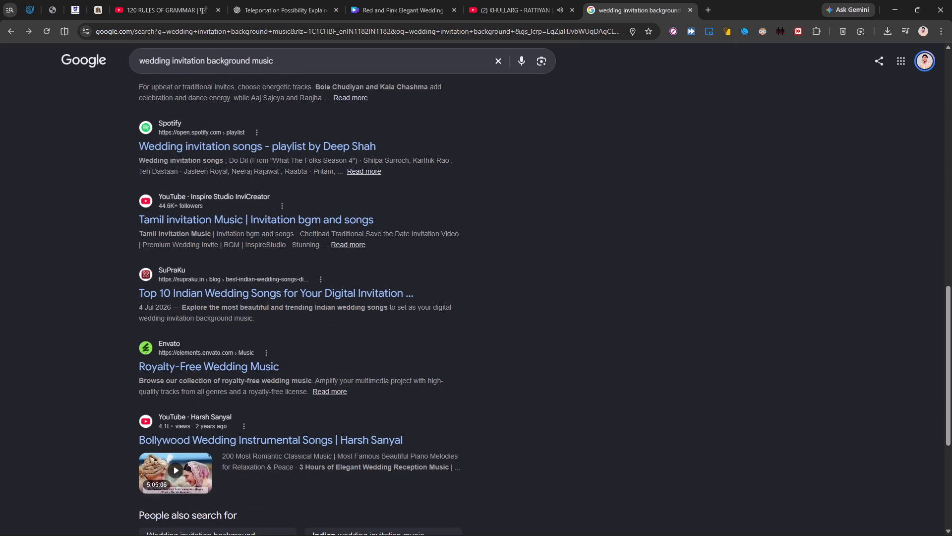
pyautogui.scroll(-5, 234, 371)
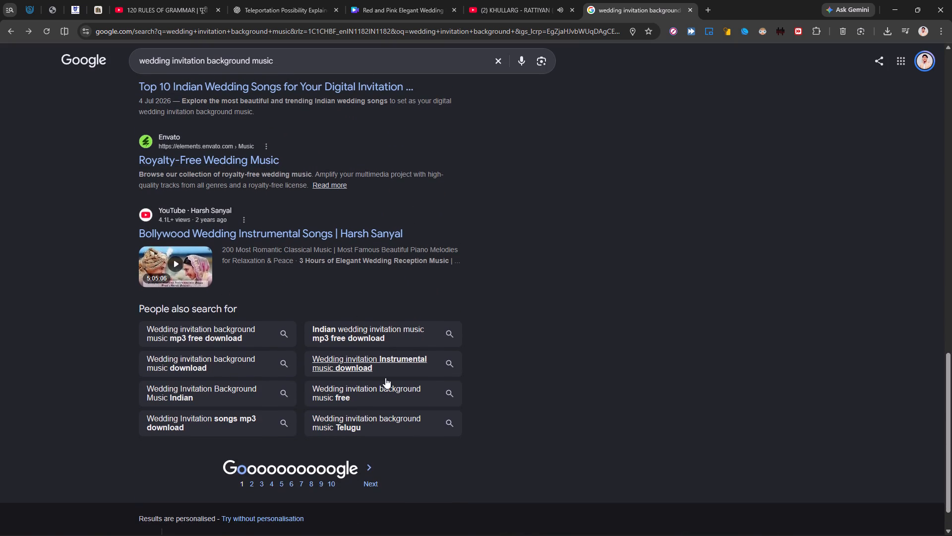
pyautogui.click(392, 361)
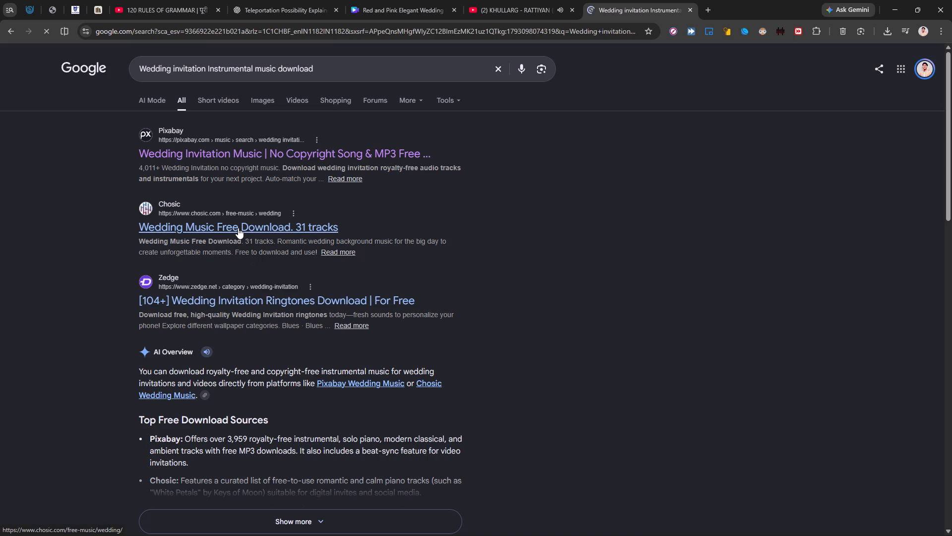
# Open Zedge's wedding invitation ringtones and preview Wedding Music, Wedding Invitation and Wedding Song.
pyautogui.click(260, 300)
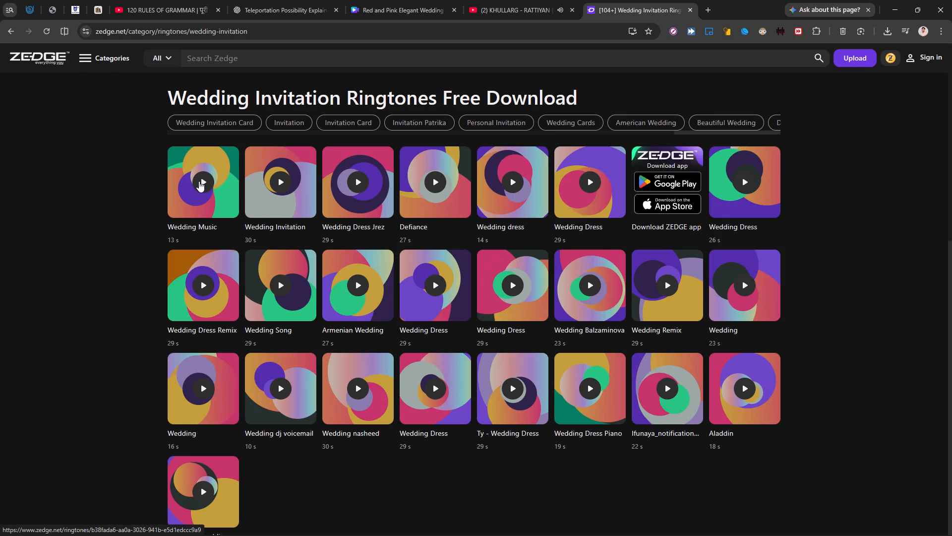
pyautogui.click(199, 181)
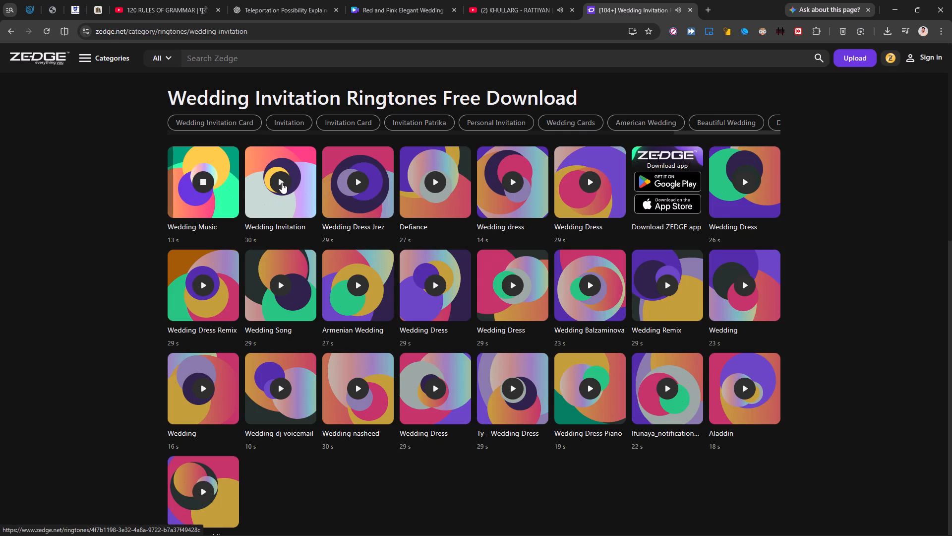
pyautogui.click(282, 183)
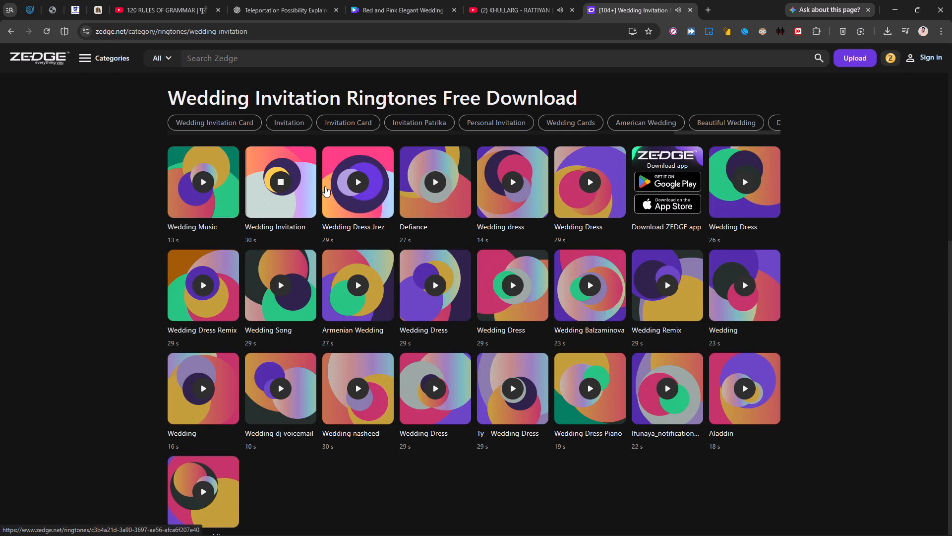
pyautogui.click(281, 182)
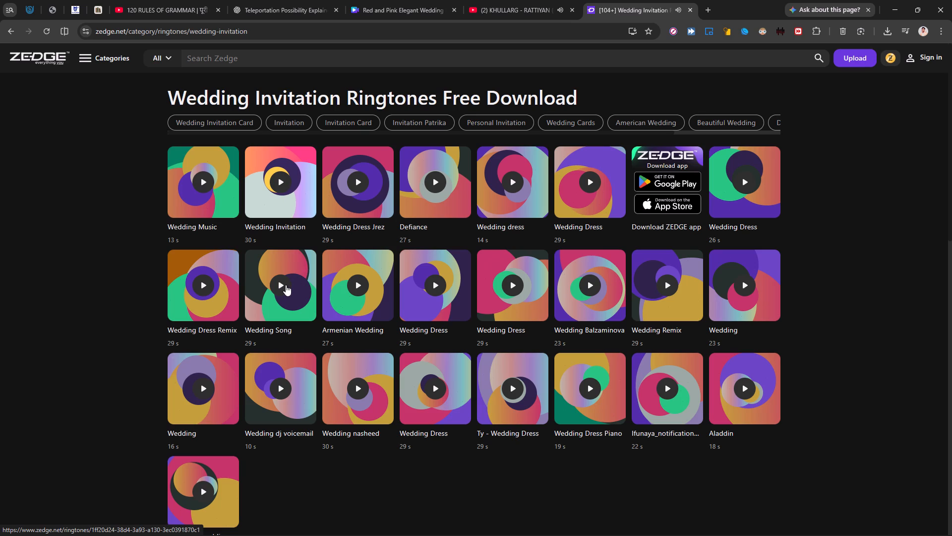
pyautogui.click(285, 285)
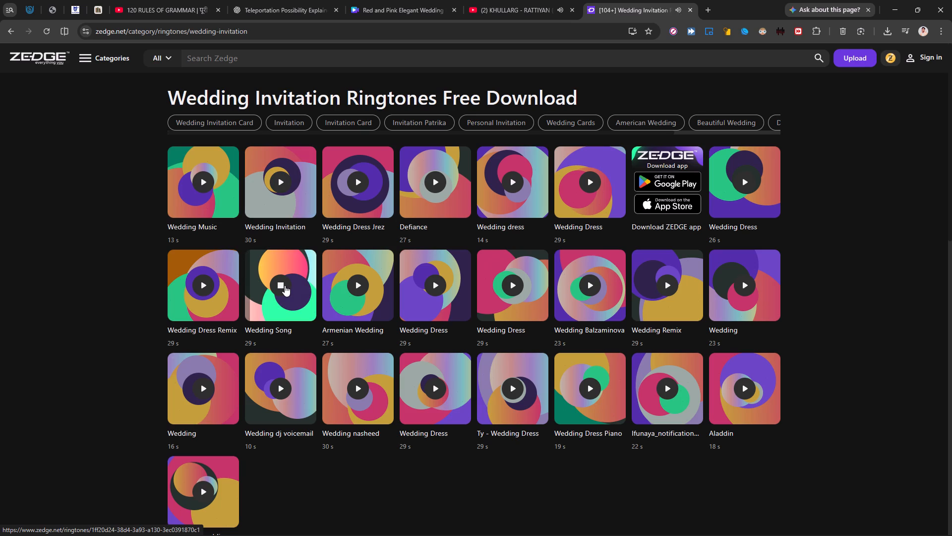
pyautogui.click(285, 285)
# Switch to the Canva wedding invitation, search the uploads for "wedding", and clear the search.
pyautogui.click(545, 0)
pyautogui.click(417, 0)
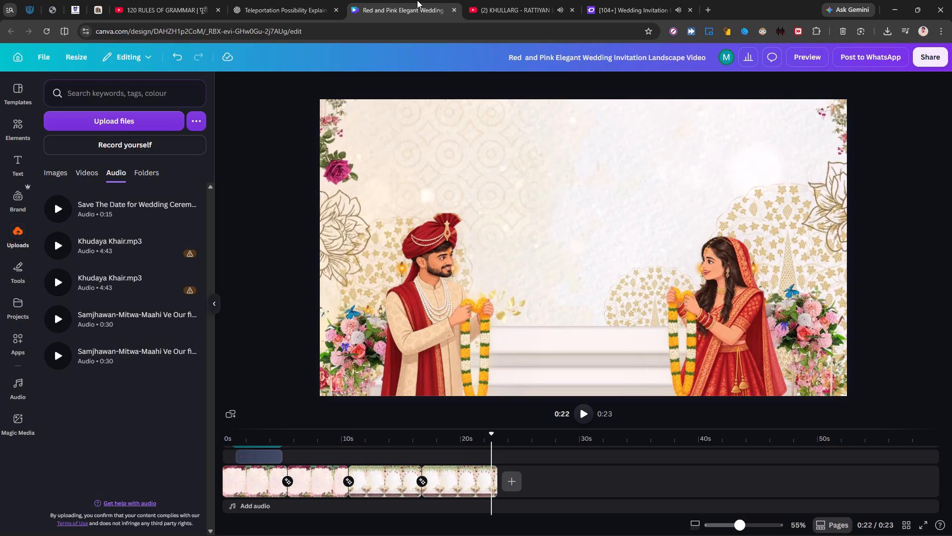
pyautogui.click(124, 100)
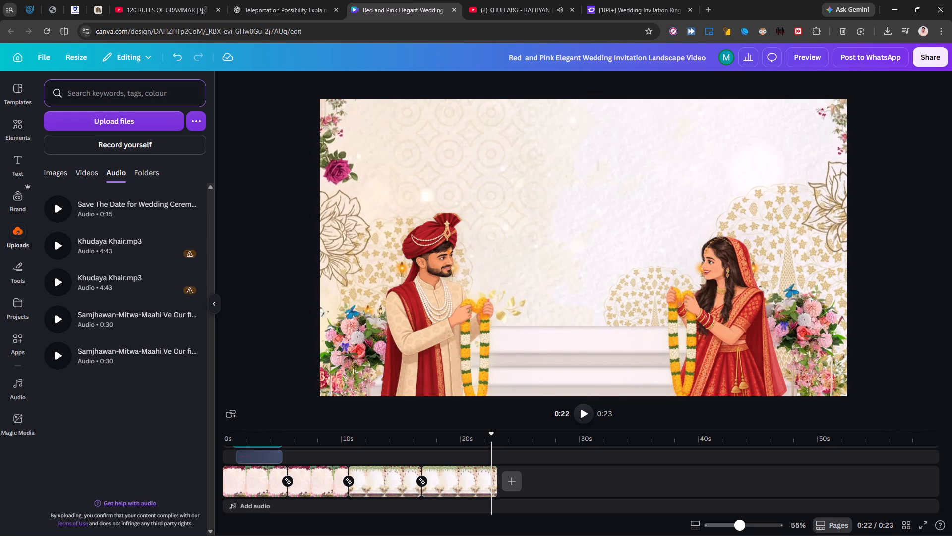
pyautogui.write('wedding')
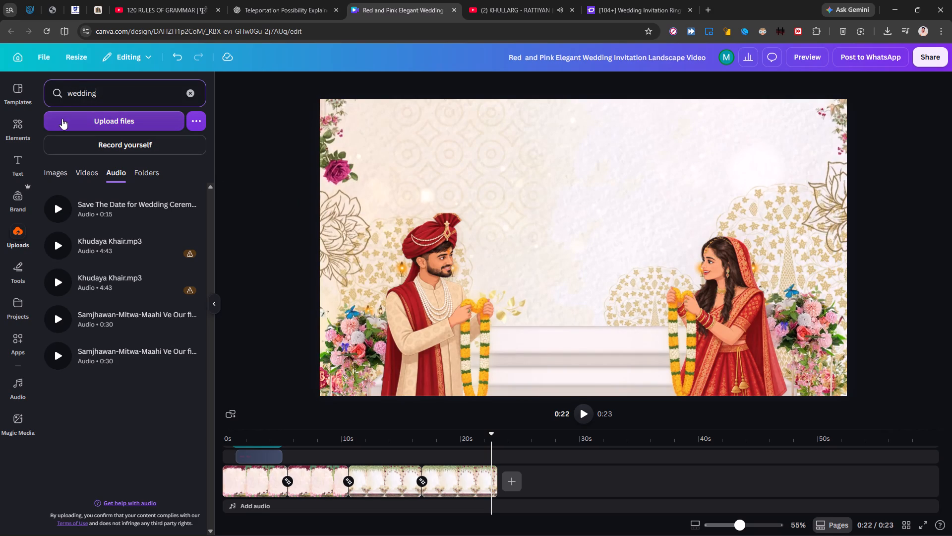
pyautogui.press('Return')
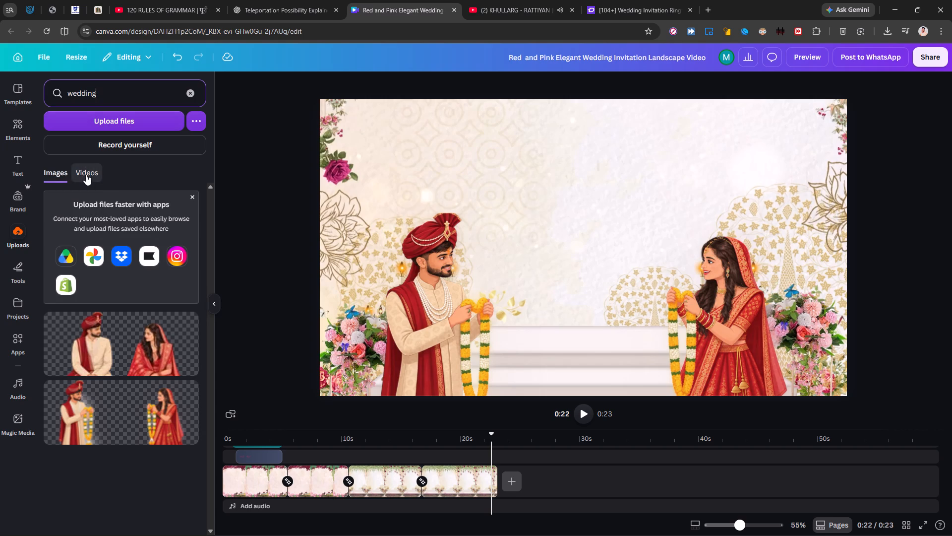
pyautogui.press('space')
pyautogui.press('BackSpace')
pyautogui.press('BackSpace')
pyautogui.press('BackSpace')
pyautogui.press('BackSpace')
pyautogui.press('BackSpace')
pyautogui.press('BackSpace')
pyautogui.press('BackSpace')
pyautogui.press('BackSpace')
pyautogui.press('BackSpace')
pyautogui.press('BackSpace')
pyautogui.press('BackSpace')
pyautogui.press('BackSpace')
pyautogui.press('BackSpace')
pyautogui.press('BackSpace')
pyautogui.press('BackSpace')
pyautogui.press('BackSpace')
pyautogui.press('BackSpace')
pyautogui.press('BackSpace')
pyautogui.press('BackSpace')
pyautogui.press('BackSpace')
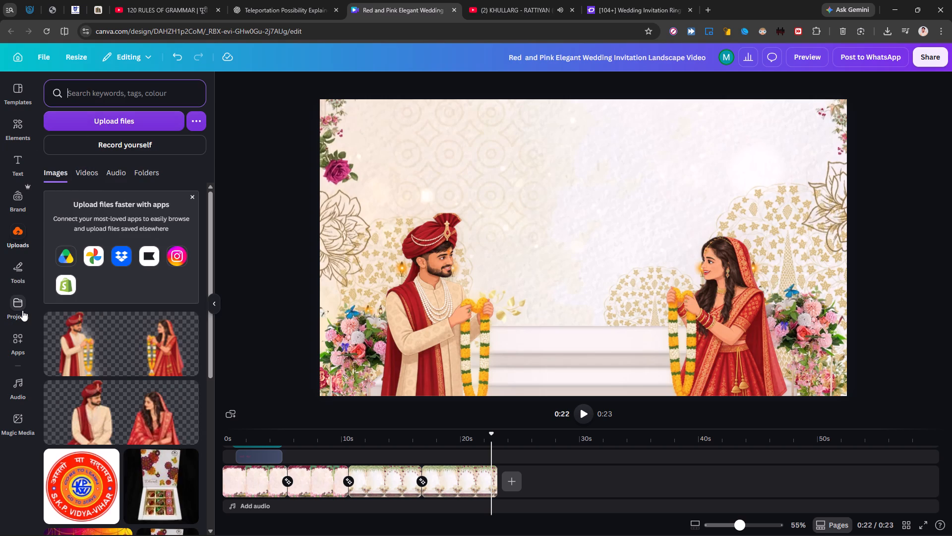
# Search the audio library for "wedding".
pyautogui.click(28, 384)
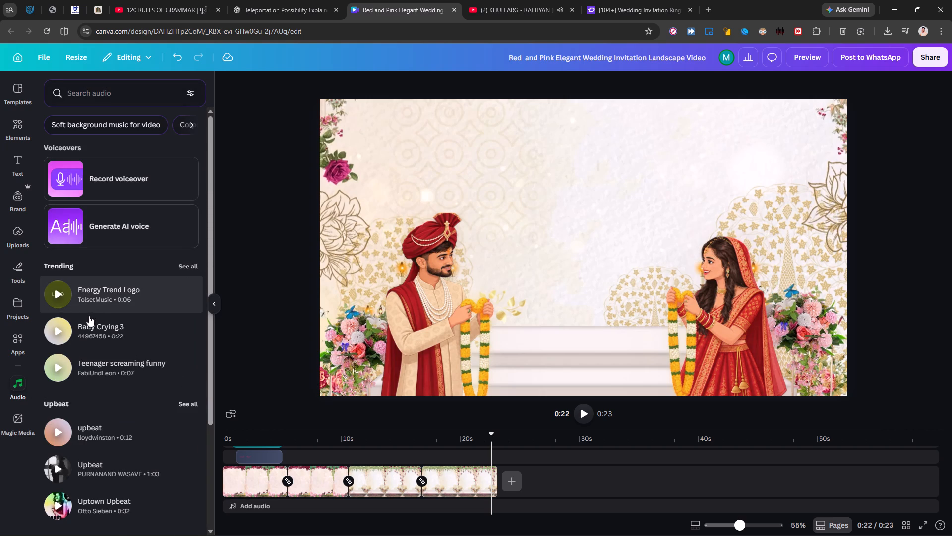
pyautogui.write('wedding')
pyautogui.click(86, 90)
pyautogui.write('weddin')
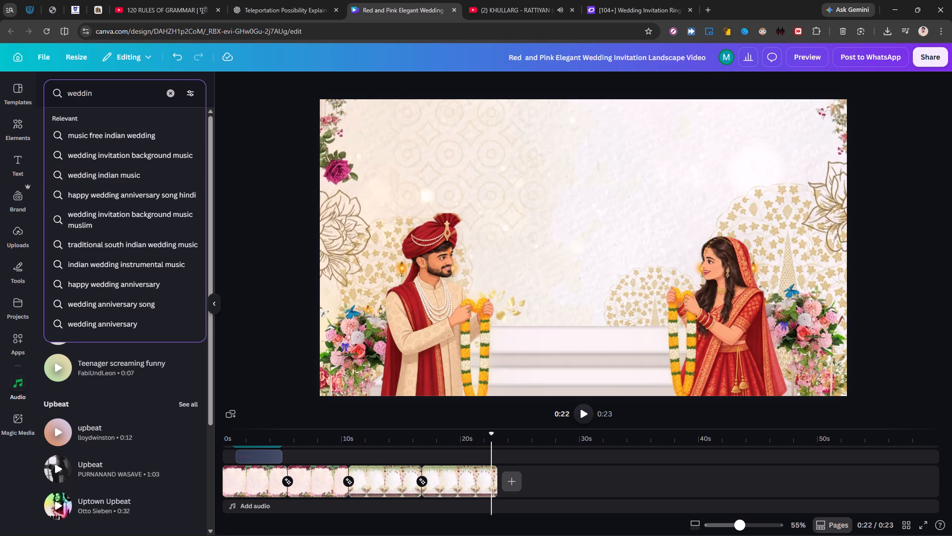
pyautogui.press('g')
pyautogui.press('Return')
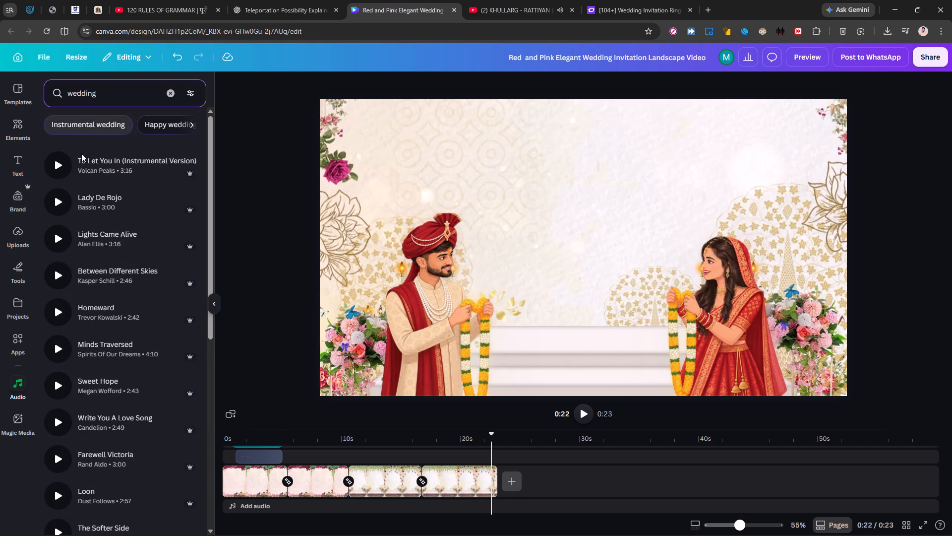
# Preview the tracks To Let You In (Instrumental Version), Invitation Wedding and the 1:59 track titled Wedding.
pyautogui.click(58, 161)
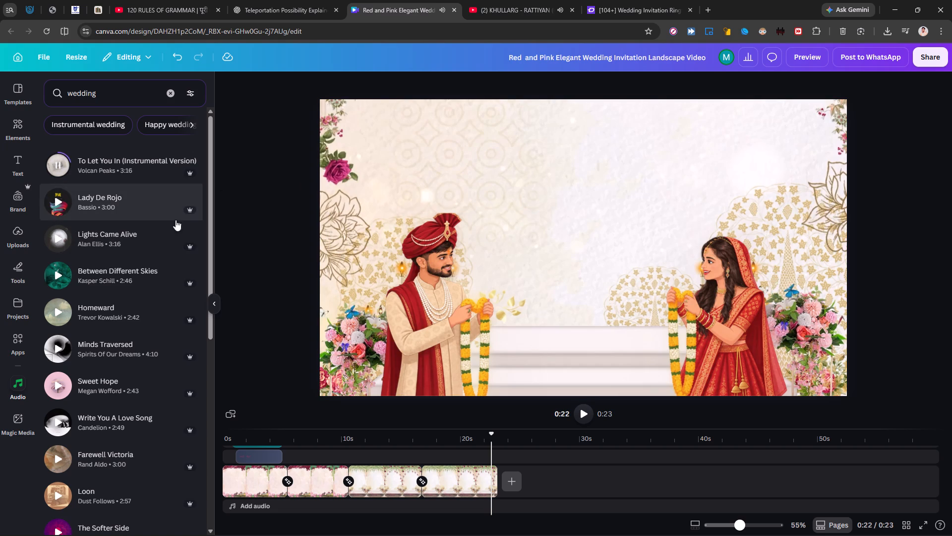
pyautogui.scroll(-5, 157, 244)
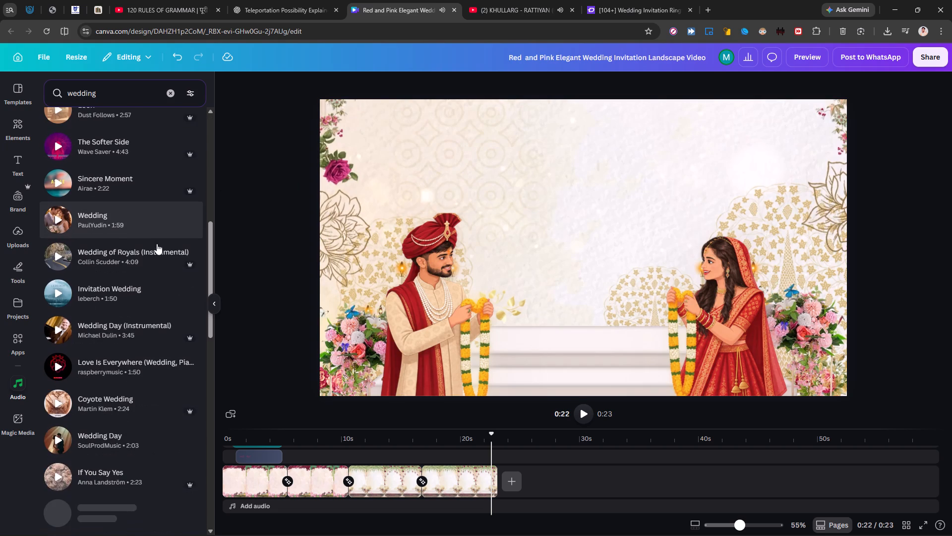
pyautogui.scroll(-1, 157, 244)
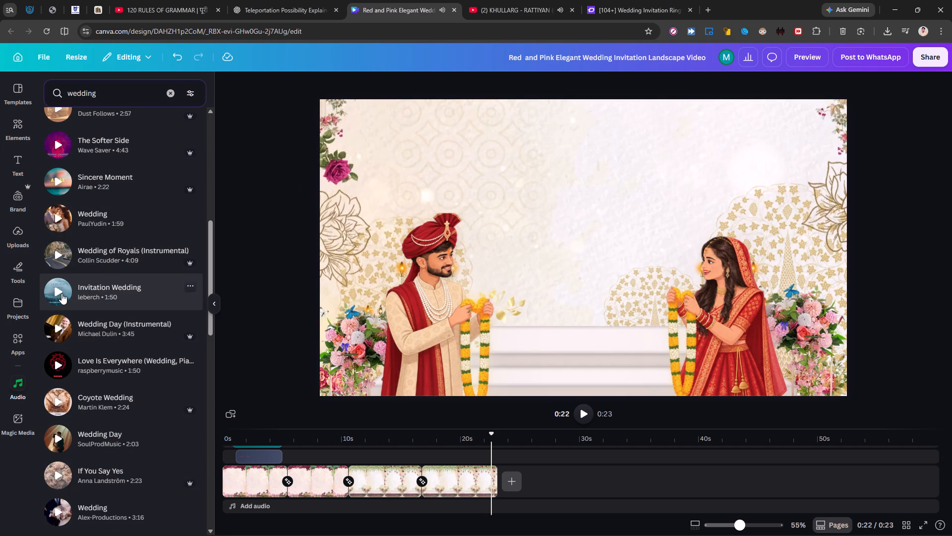
pyautogui.click(61, 293)
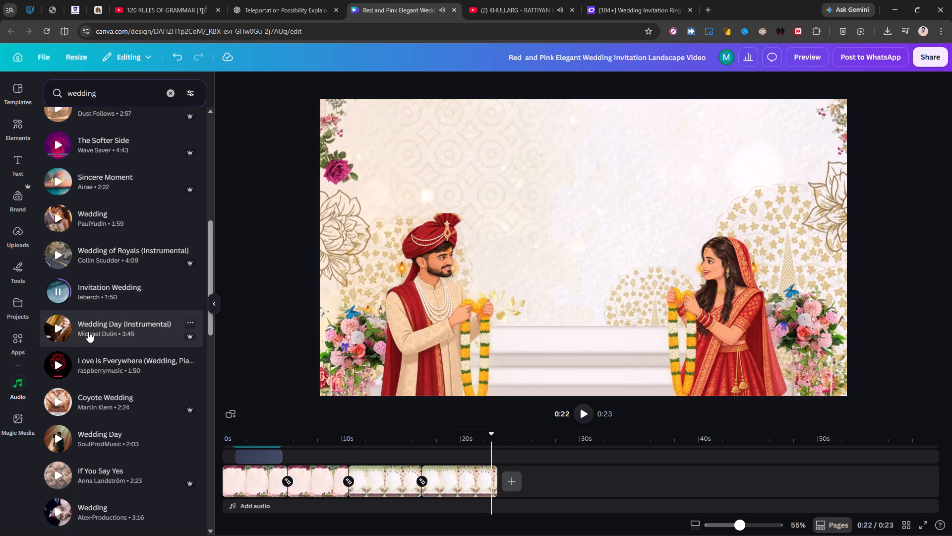
pyautogui.scroll(2, 117, 286)
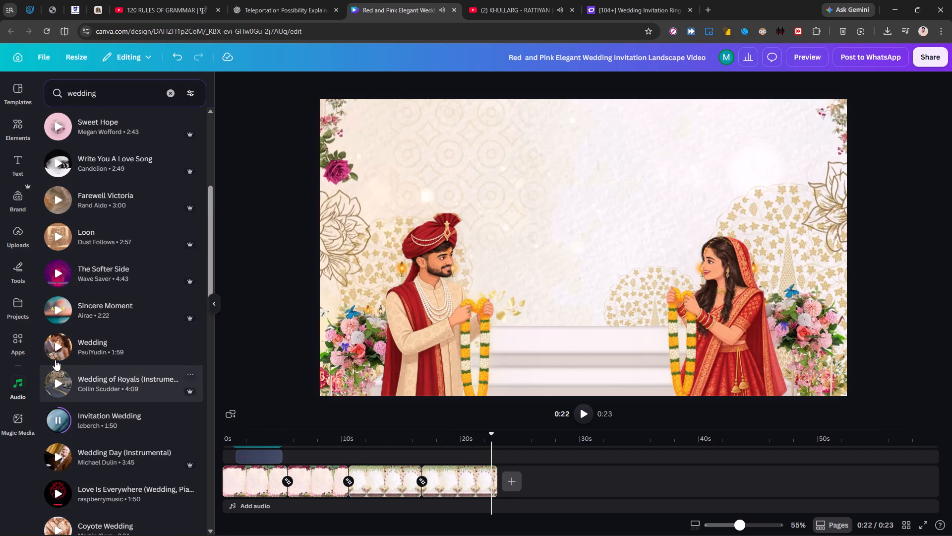
pyautogui.click(57, 342)
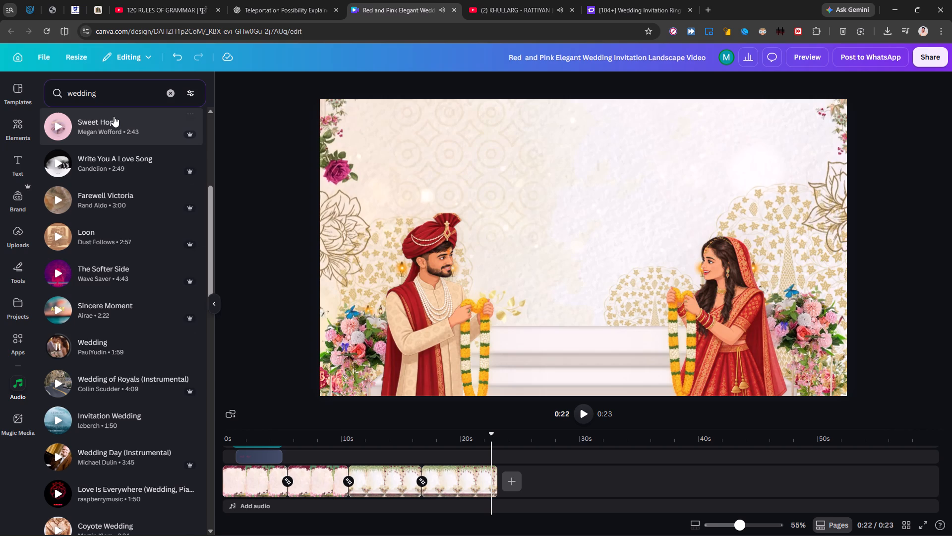
# Search the audio library for "indian wedding" and preview the Indian Music track.
pyautogui.click(71, 97)
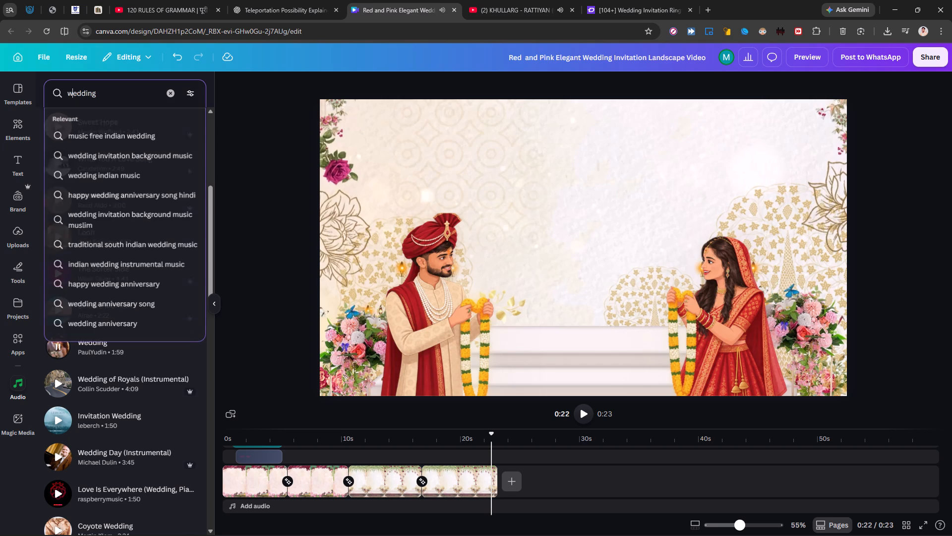
pyautogui.press('Down')
pyautogui.press('Left')
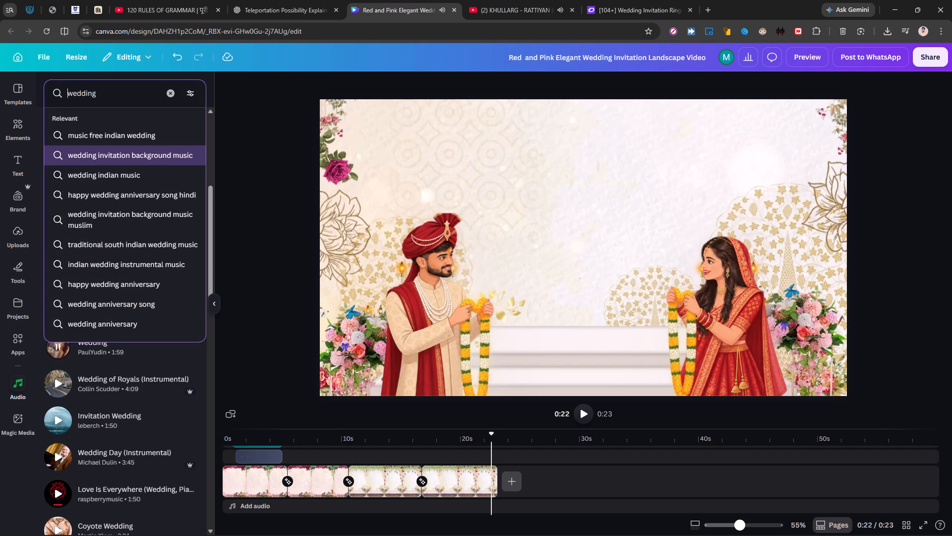
pyautogui.write('indian')
pyautogui.press('space')
pyautogui.press('Return')
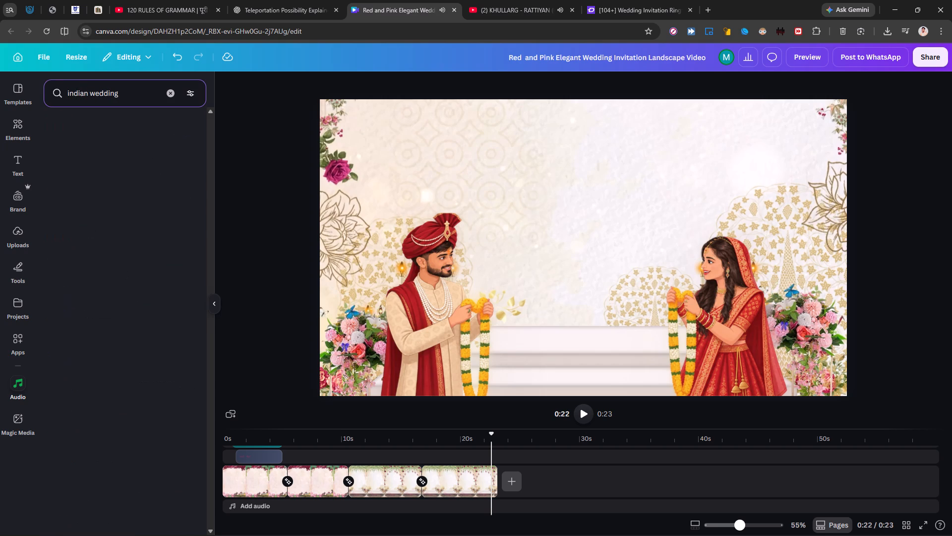
pyautogui.click(62, 168)
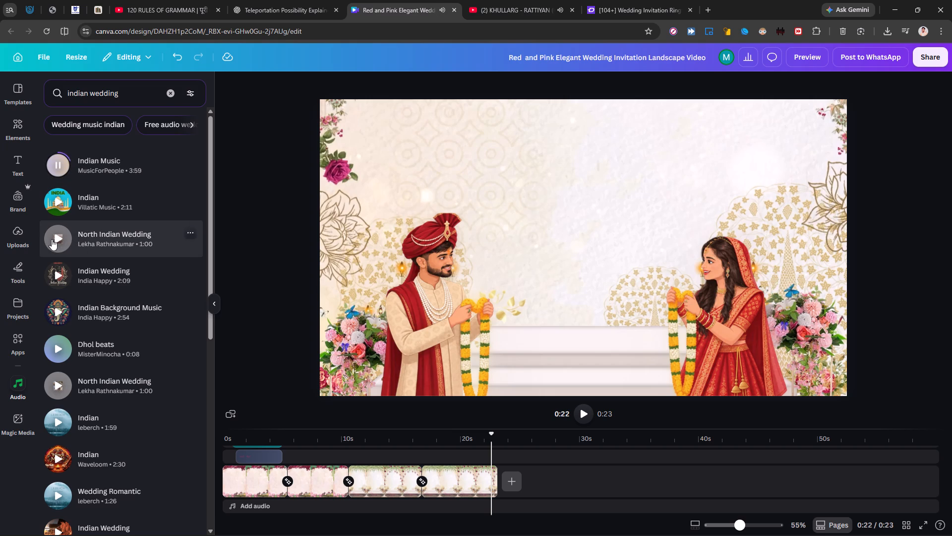
# Add the Indian Music track to the timeline, starting at 0.0 s and trimmed to about 22.9 s.
pyautogui.click(112, 172)
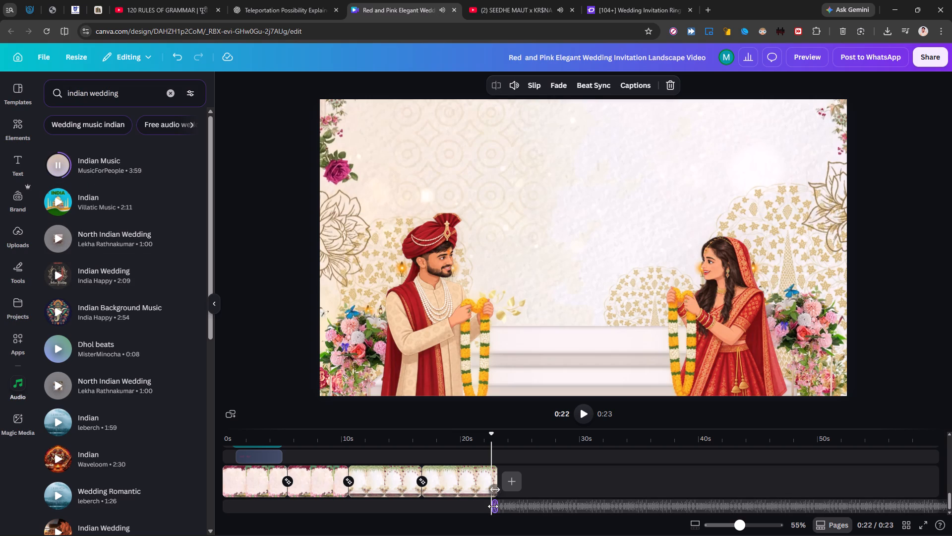
pyautogui.moveTo(494, 506); pyautogui.dragTo(176, 516)
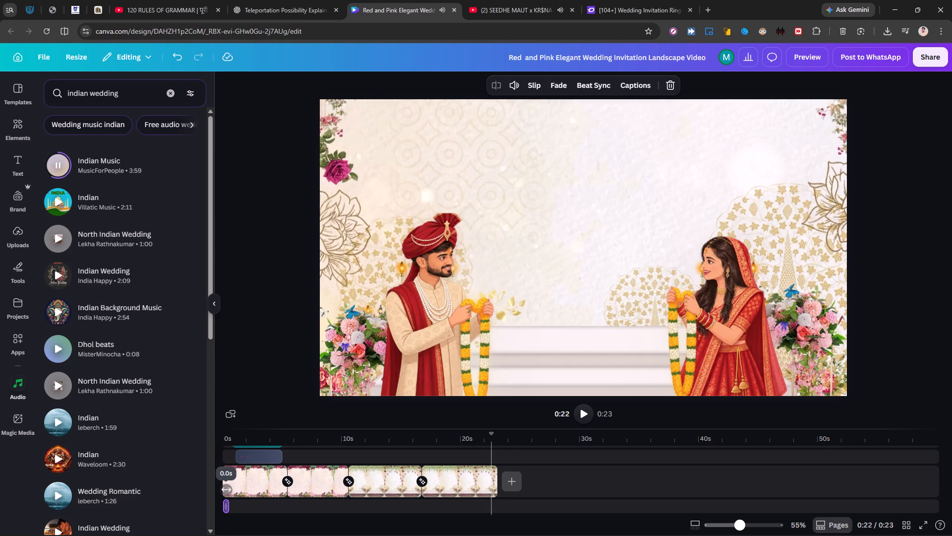
pyautogui.moveTo(228, 506); pyautogui.dragTo(275, 501)
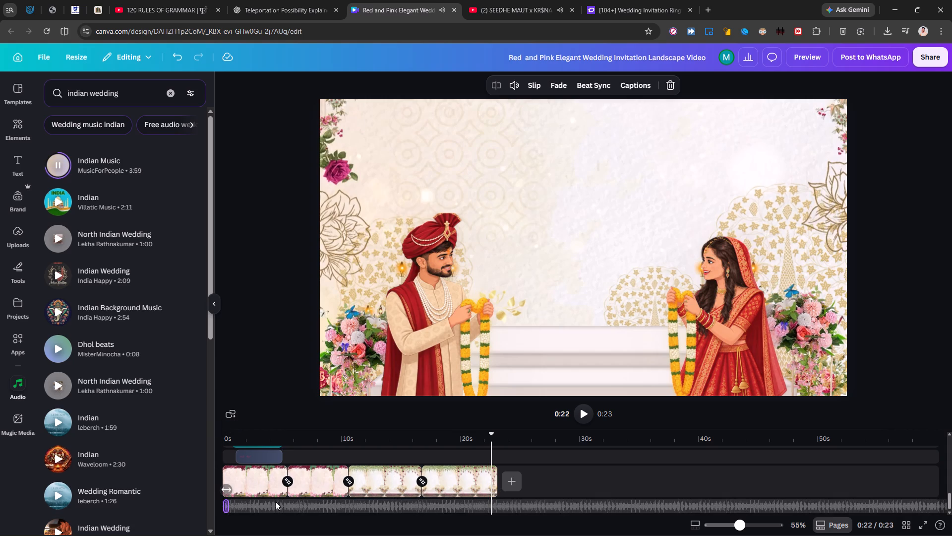
pyautogui.moveTo(275, 501); pyautogui.dragTo(502, 499)
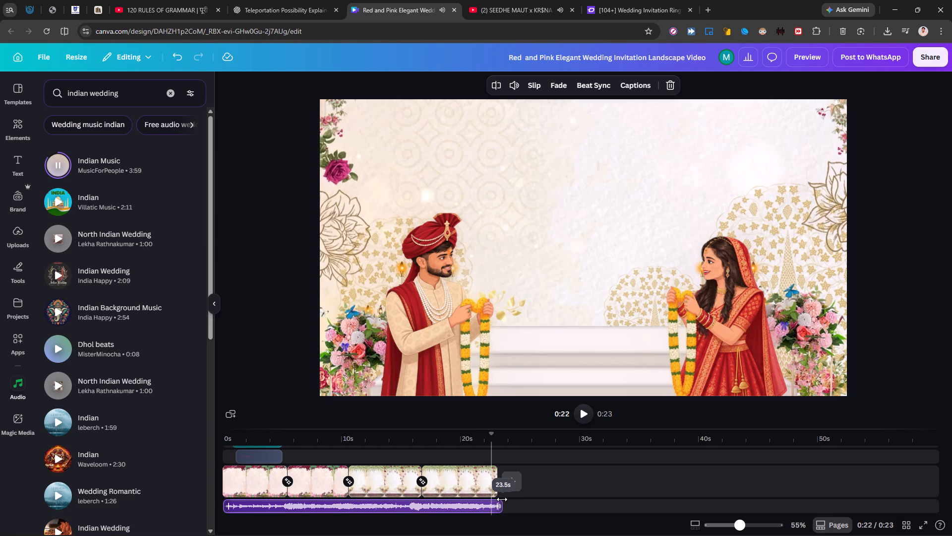
pyautogui.moveTo(502, 499); pyautogui.dragTo(496, 500)
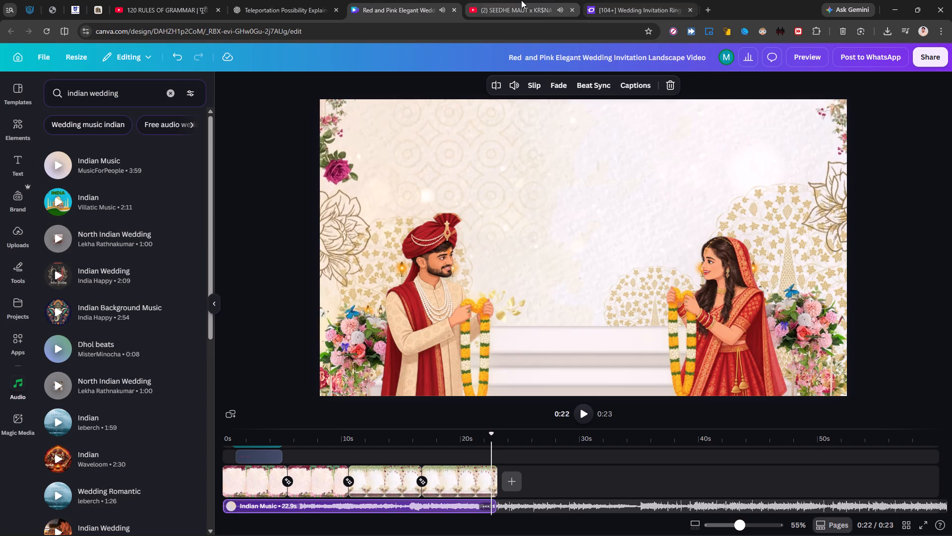
# Pause the YouTube video, return to the Canva wedding invitation and close the Zedge ringtones page.
pyautogui.click(521, 0)
pyautogui.press('space')
pyautogui.click(419, 0)
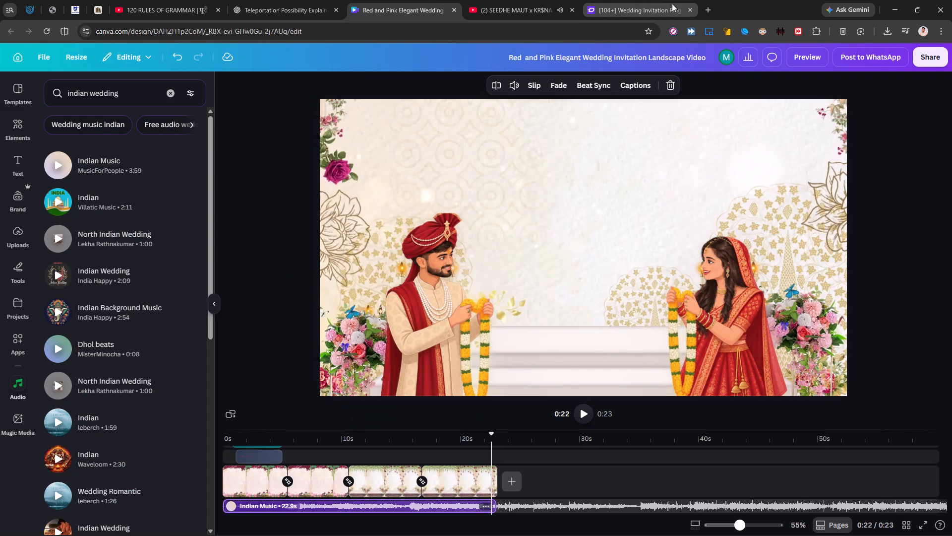
pyautogui.click(689, 9)
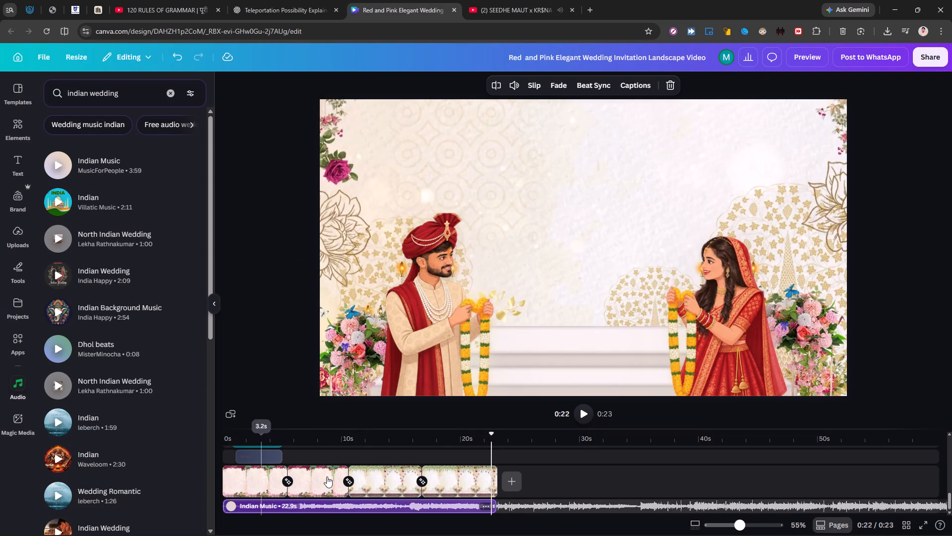
# Extend the end of the Indian Music clip to about 23.2 s to match the video's length.
pyautogui.moveTo(488, 437); pyautogui.dragTo(196, 429)
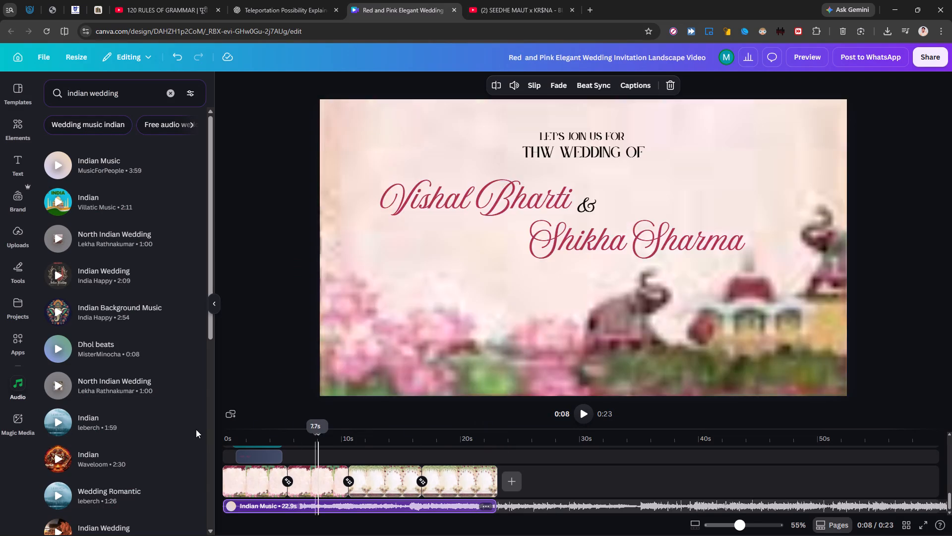
pyautogui.moveTo(196, 429); pyautogui.dragTo(193, 429)
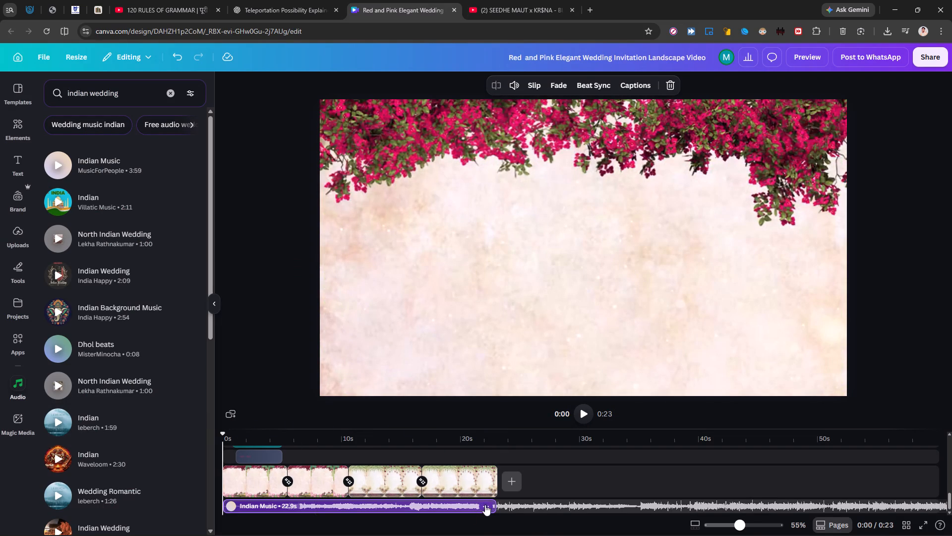
pyautogui.click(457, 508)
pyautogui.click(531, 508)
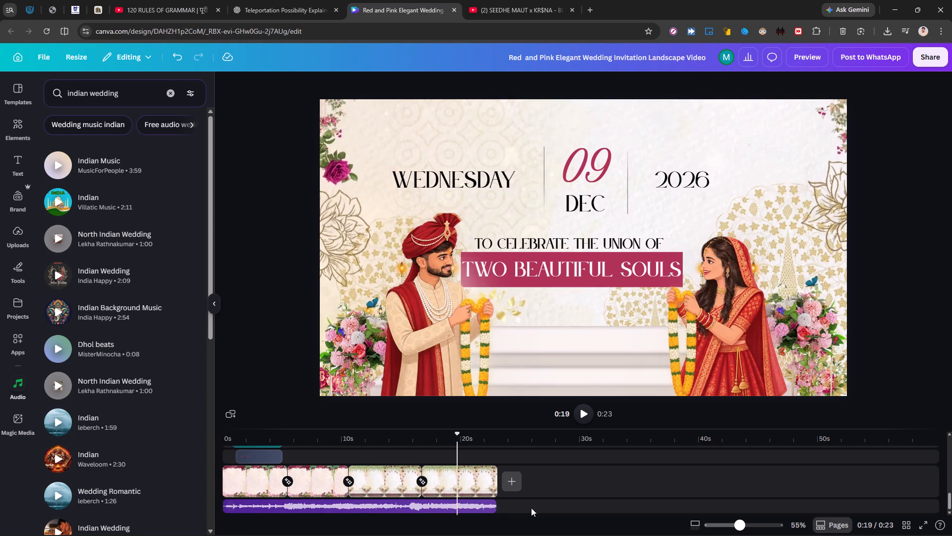
pyautogui.click(492, 507)
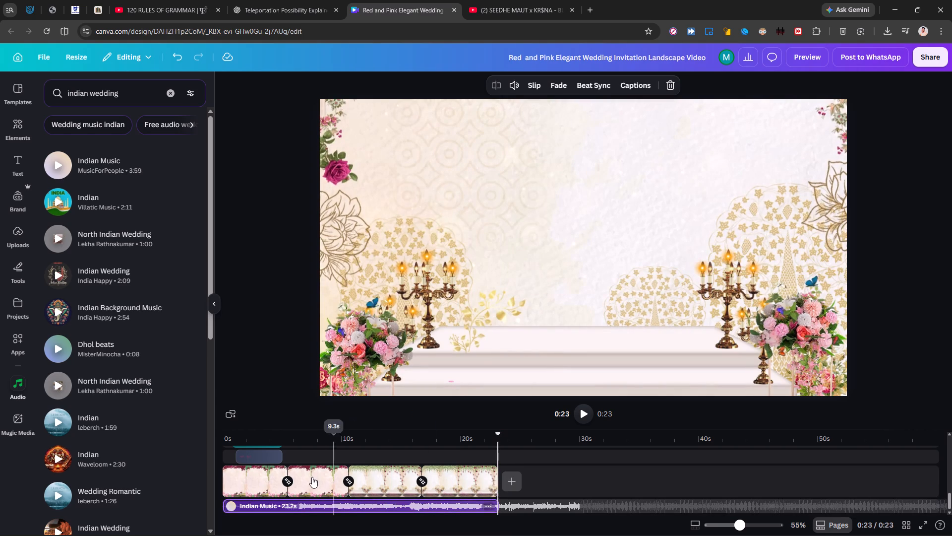
# Play the invitation from the start with its music and examine the Indian Music clip around the 16 s mark.
pyautogui.click(226, 447)
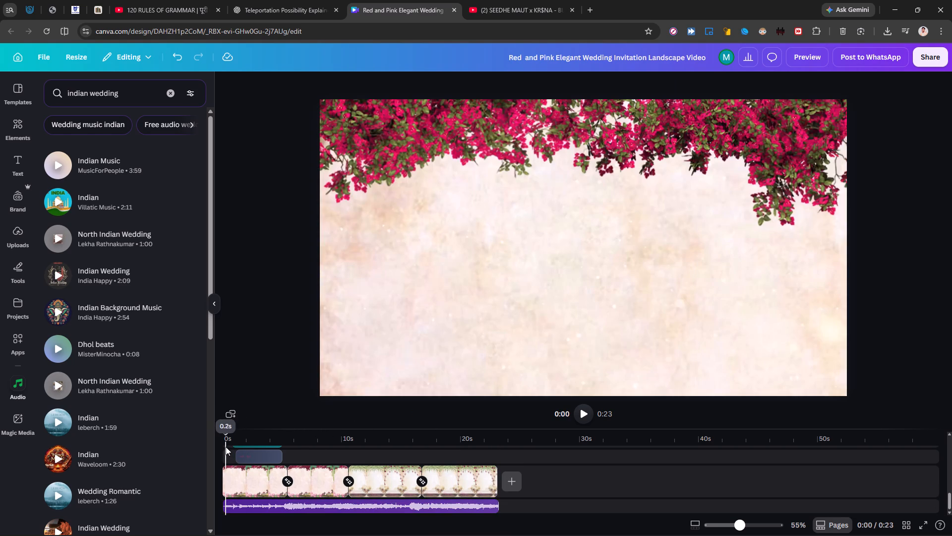
pyautogui.click(585, 409)
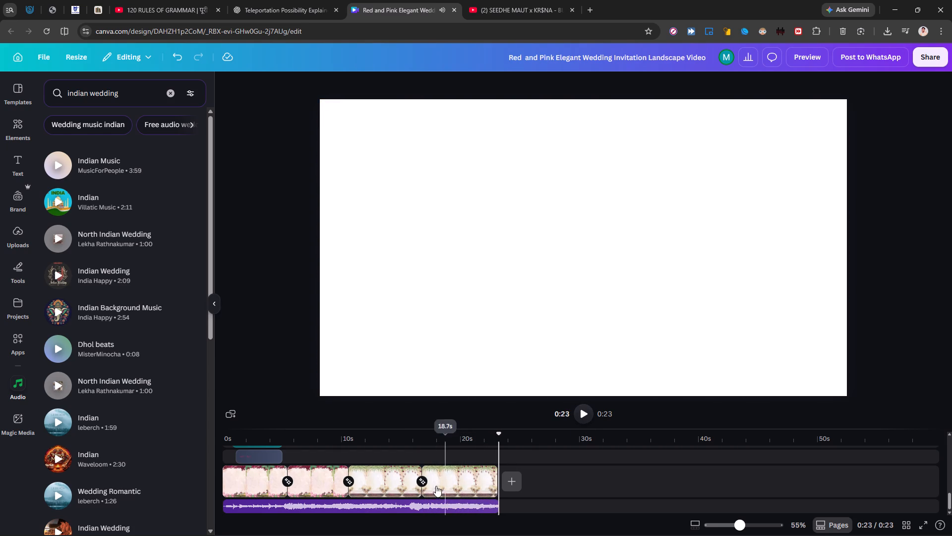
pyautogui.click(420, 504)
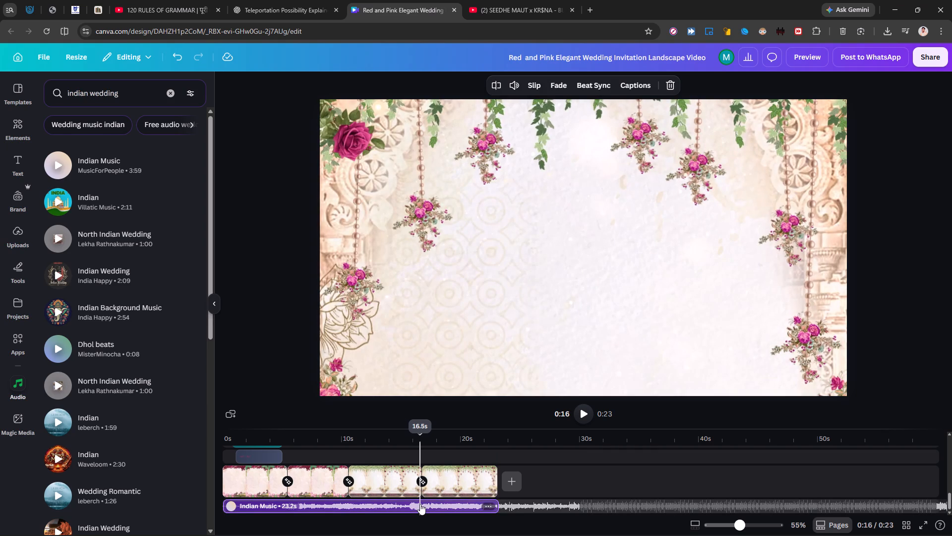
pyautogui.doubleClick(420, 504)
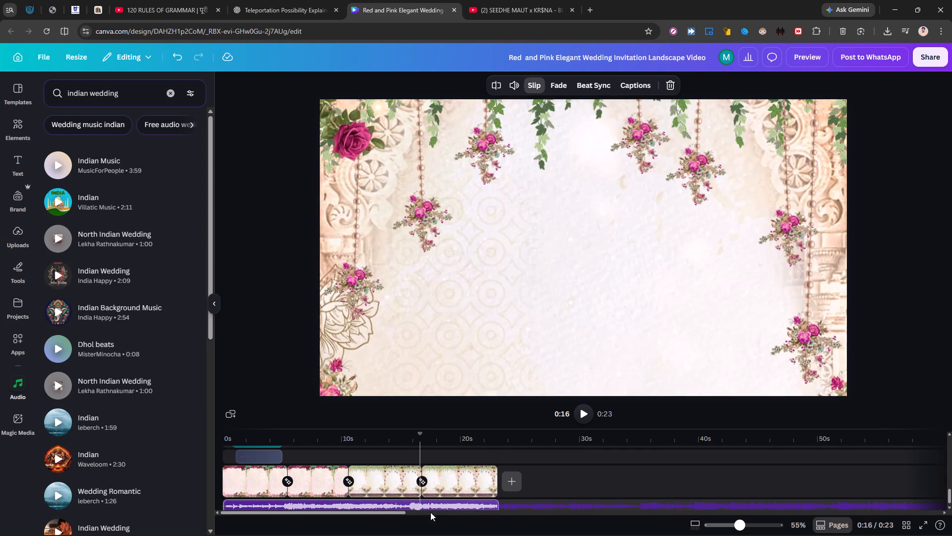
pyautogui.tripleClick(411, 506)
pyautogui.click(411, 506)
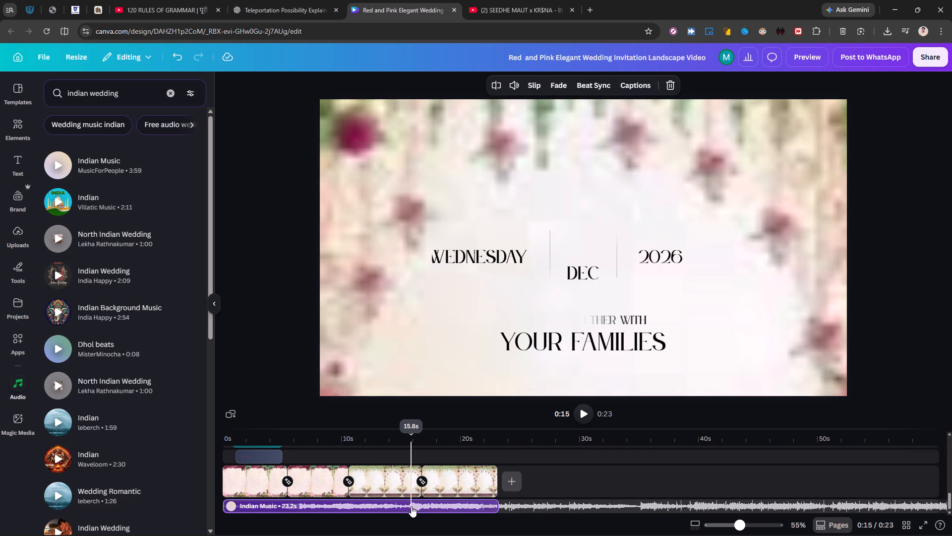
pyautogui.click(413, 506)
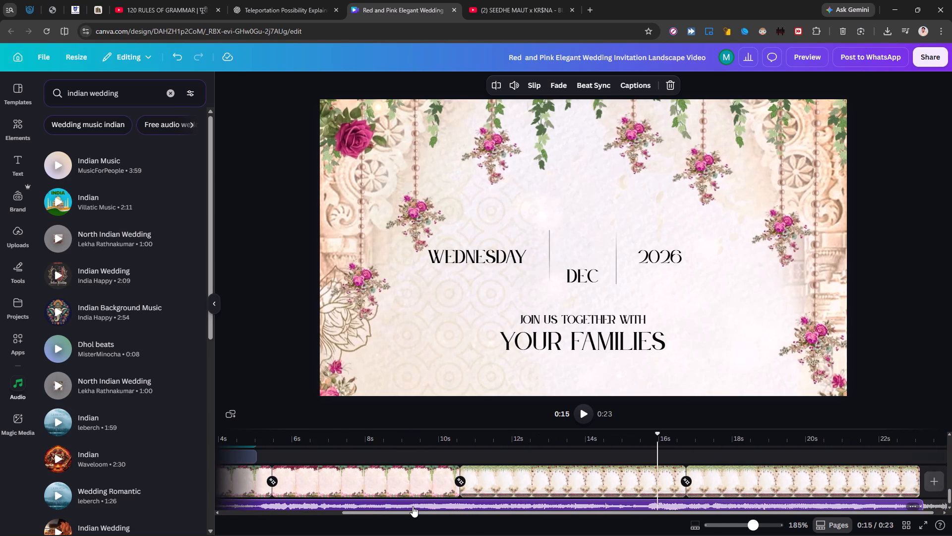
# Examine the animation options for the couple's names group around 8 s, including the Block animation settings of the groom's name.
pyautogui.click(381, 480)
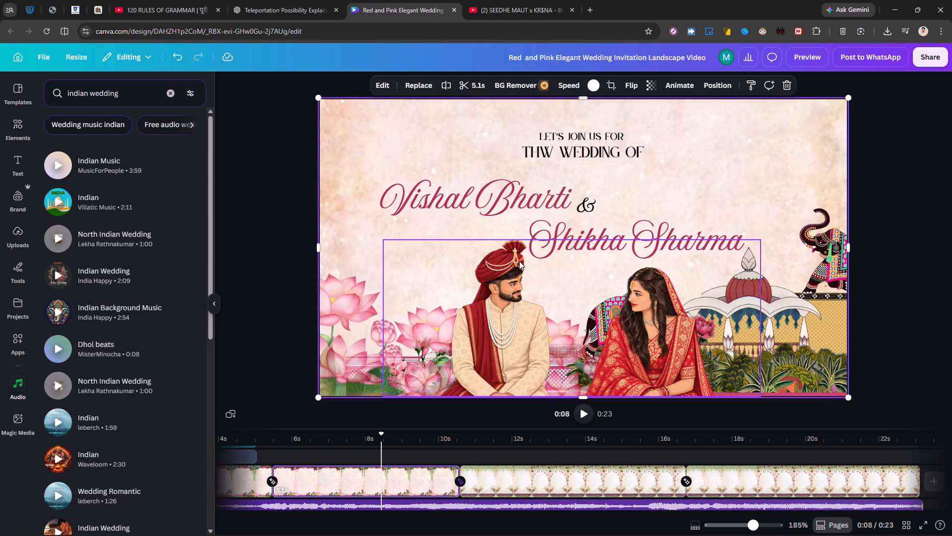
pyautogui.click(476, 197)
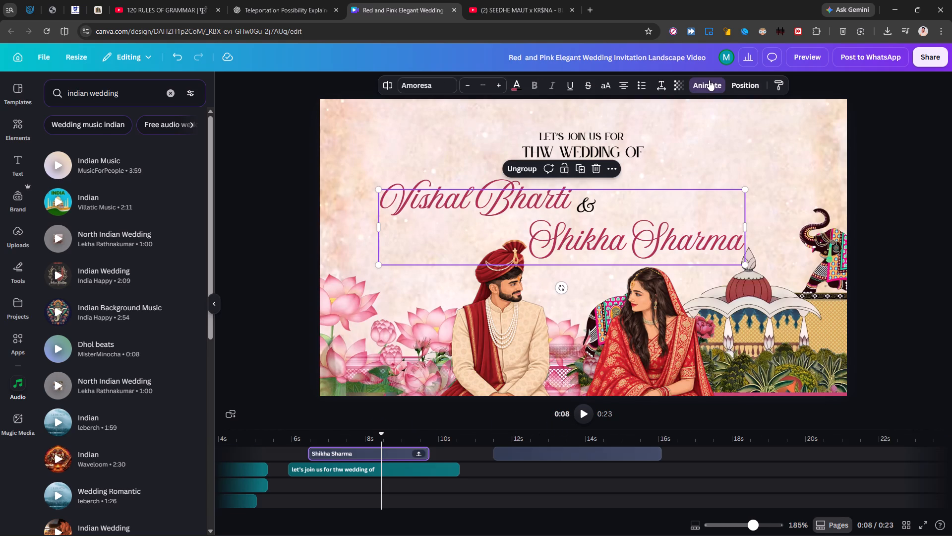
pyautogui.click(709, 80)
pyautogui.scroll(-1, 127, 340)
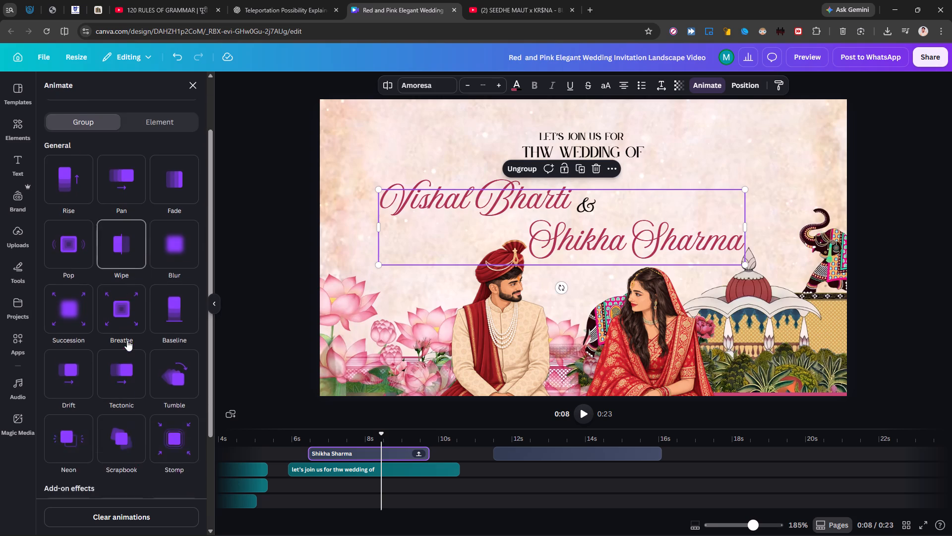
pyautogui.scroll(-2, 127, 340)
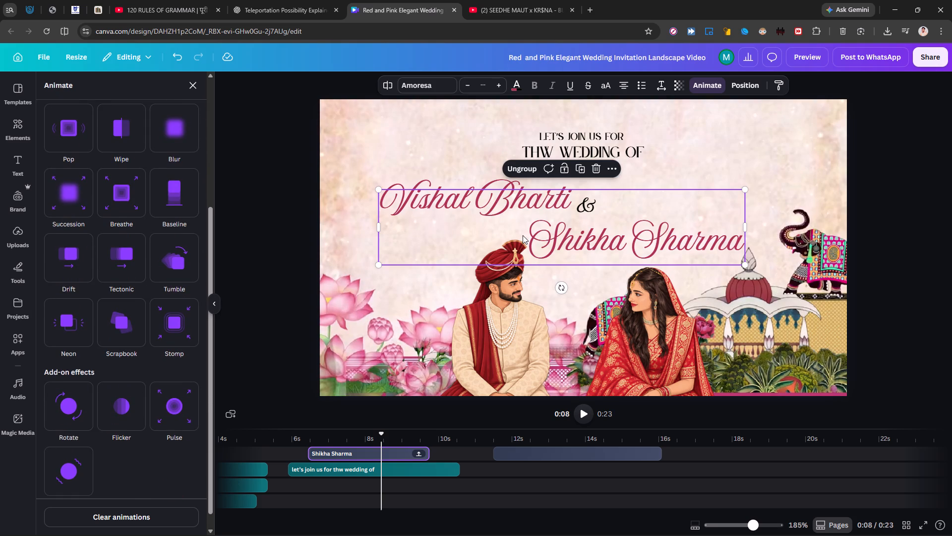
pyautogui.scroll(-5, 162, 462)
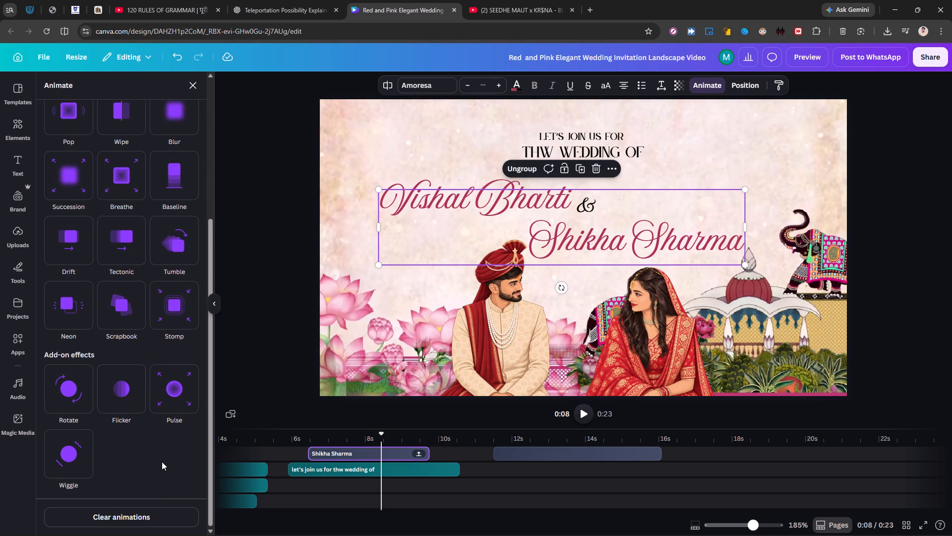
pyautogui.scroll(8, 162, 462)
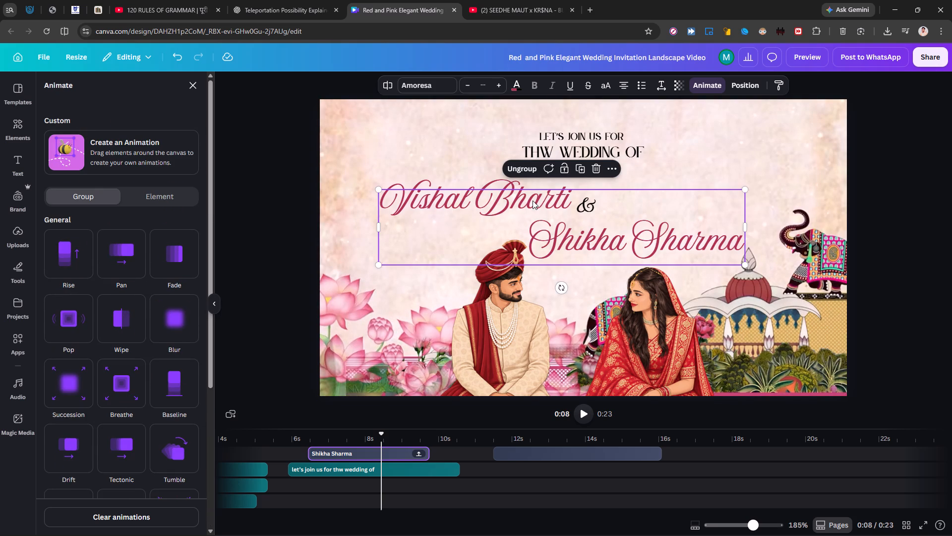
pyautogui.doubleClick(533, 201)
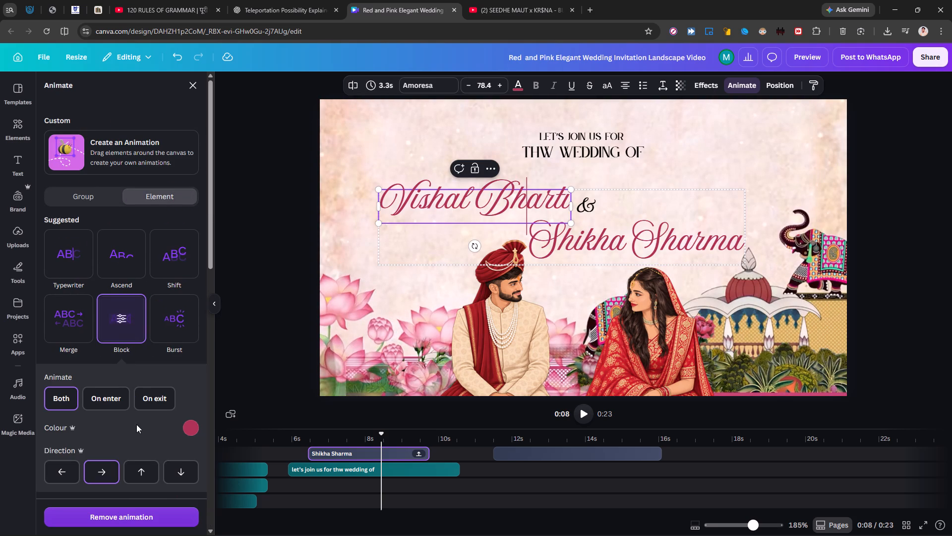
pyautogui.scroll(-2, 125, 415)
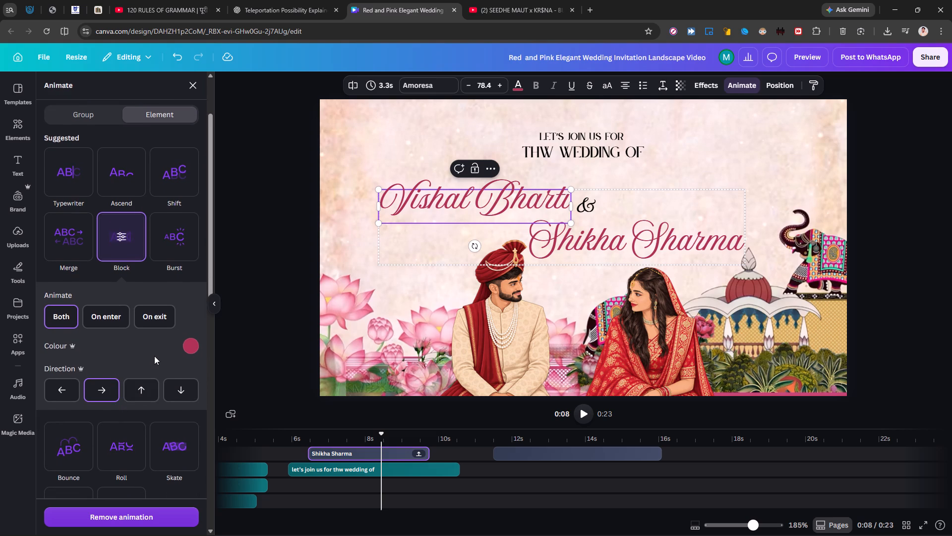
pyautogui.scroll(1, 146, 350)
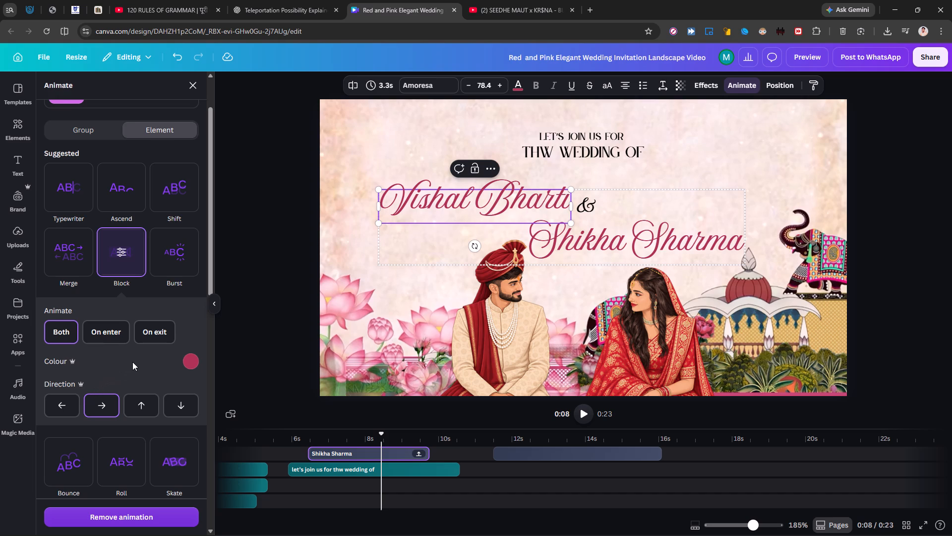
pyautogui.scroll(-1, 132, 362)
pyautogui.scroll(1, 132, 362)
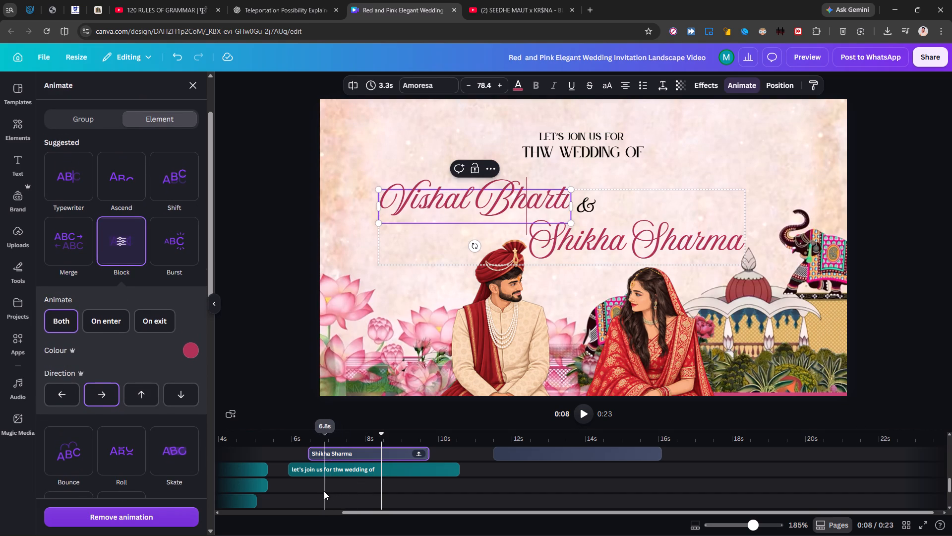
pyautogui.scroll(-1, 324, 491)
pyautogui.click(323, 308)
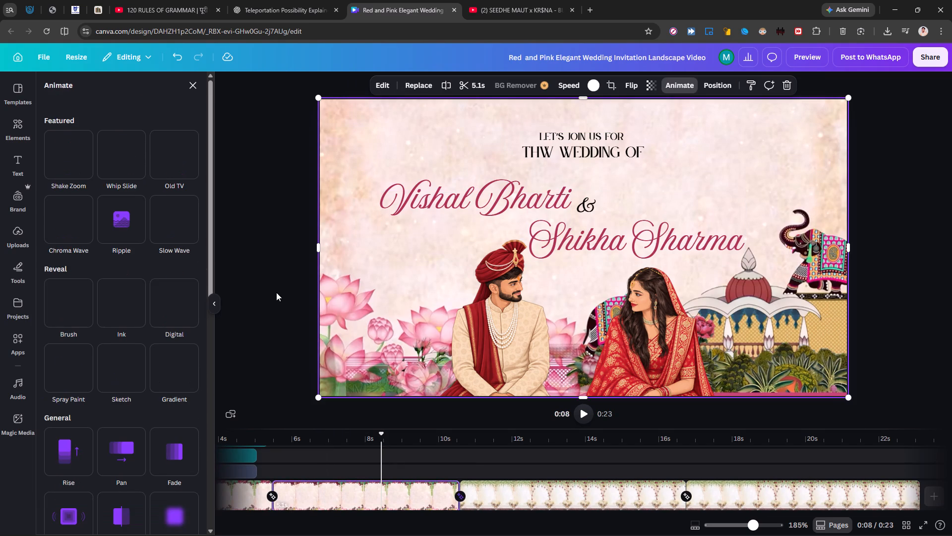
pyautogui.click(276, 292)
# Extend the end of the page with the couple's names to a duration of about 6.3 s.
pyautogui.scroll(-4, 276, 292)
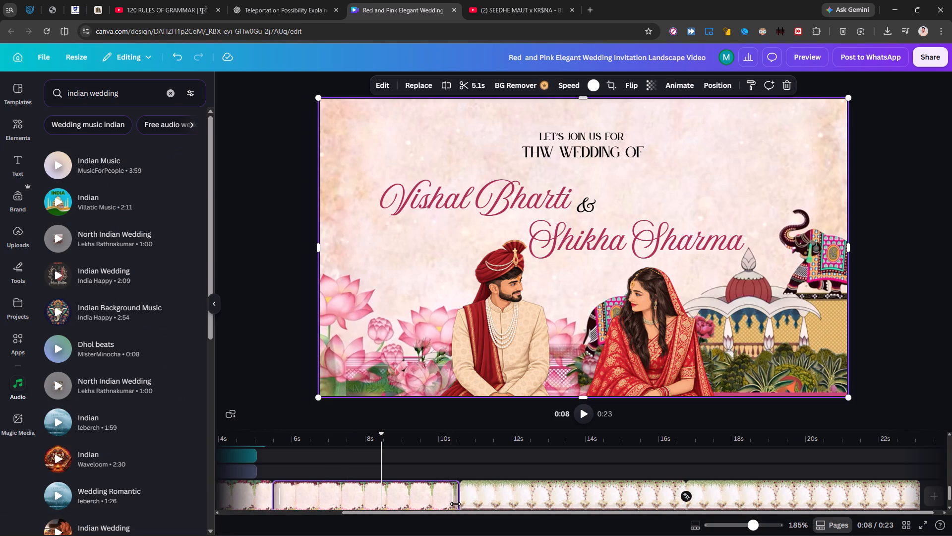
pyautogui.moveTo(455, 504); pyautogui.dragTo(475, 504)
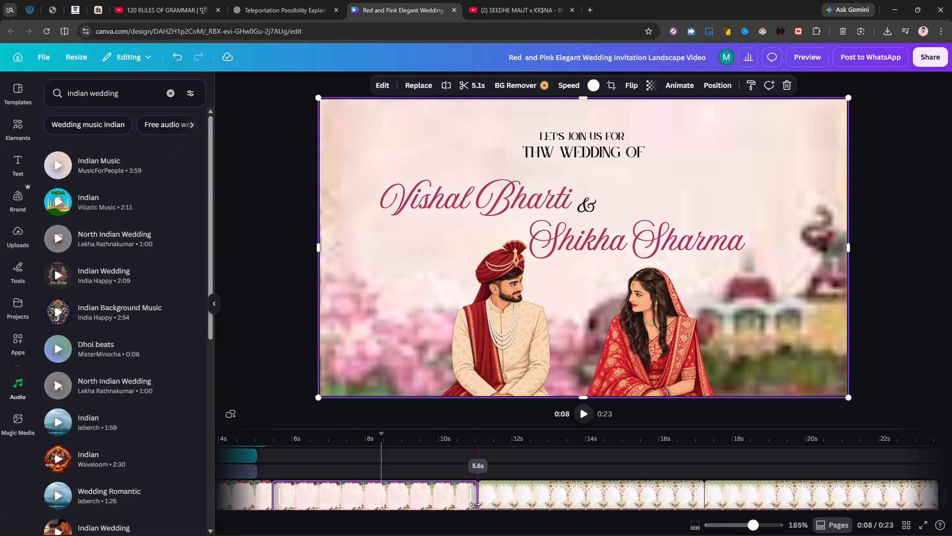
pyautogui.moveTo(475, 504); pyautogui.dragTo(491, 503)
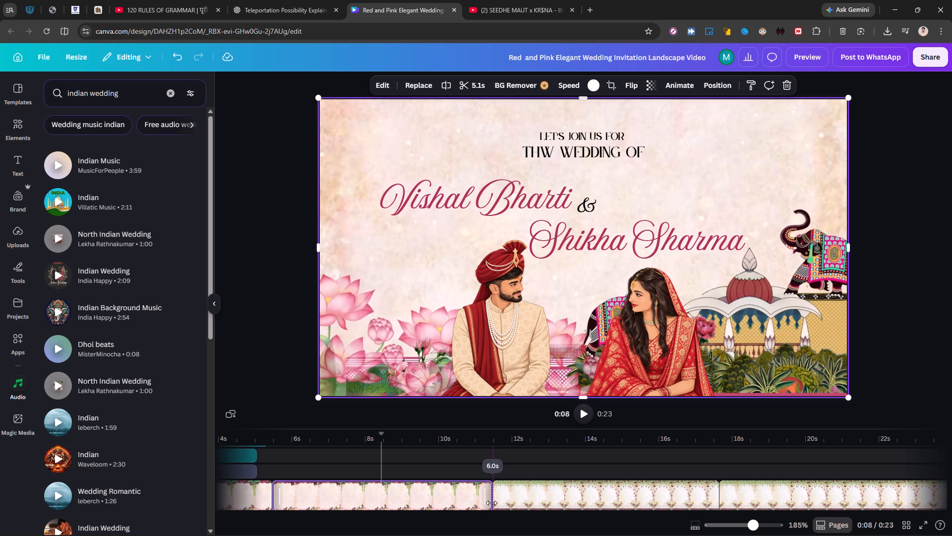
pyautogui.moveTo(491, 503); pyautogui.dragTo(502, 502)
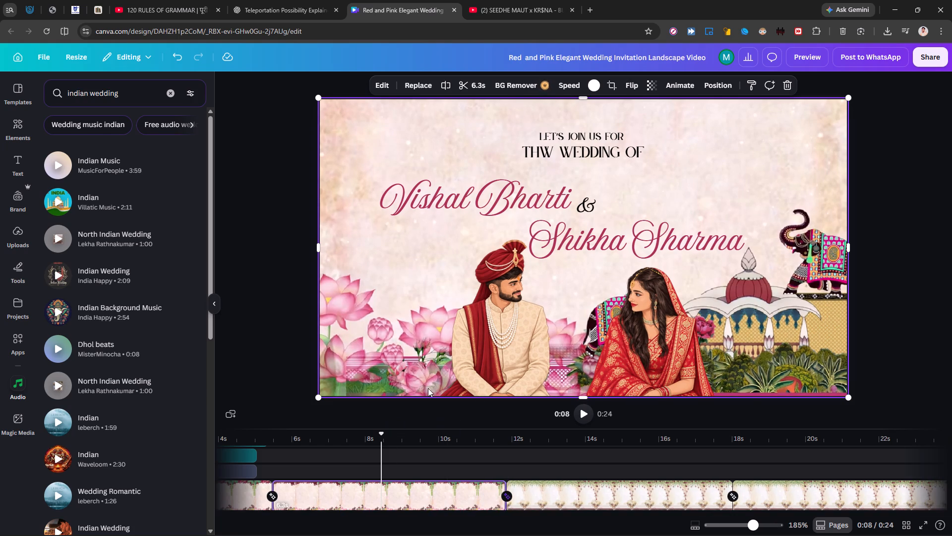
# Play the invitation from the start to review the page timing with the music.
pyautogui.moveTo(391, 458); pyautogui.dragTo(551, 461)
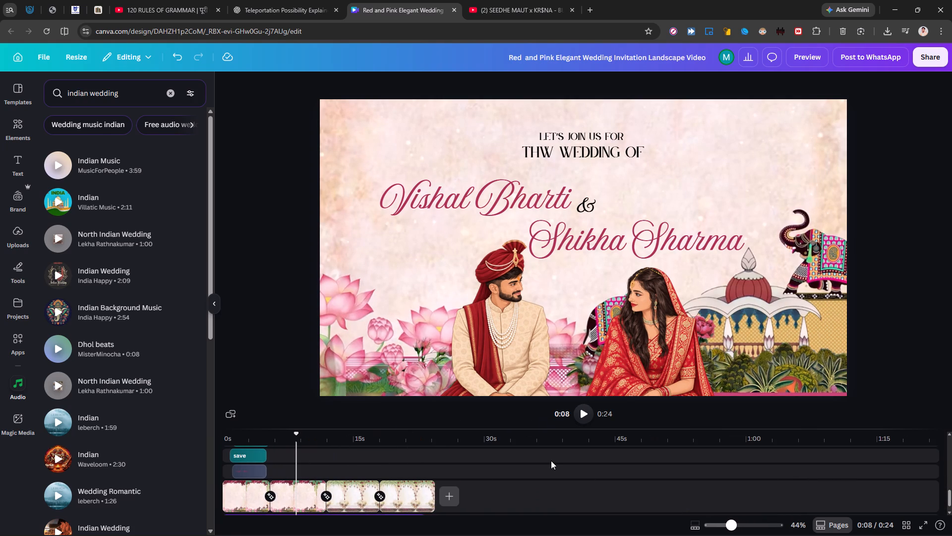
pyautogui.moveTo(298, 435); pyautogui.dragTo(218, 438)
pyautogui.click(584, 415)
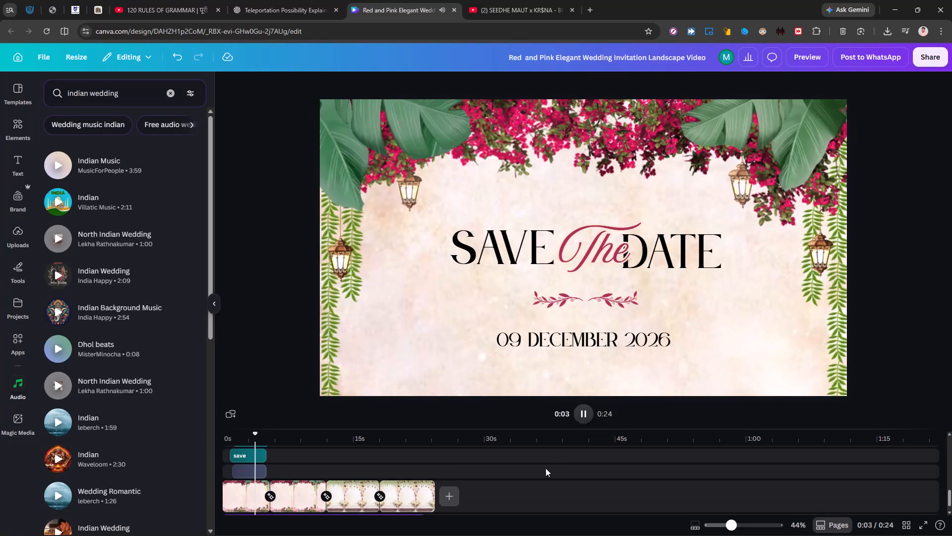
# Extend the end of the Indian Music clip to about 24.6 s to cover the lengthened video.
pyautogui.scroll(-1, 545, 468)
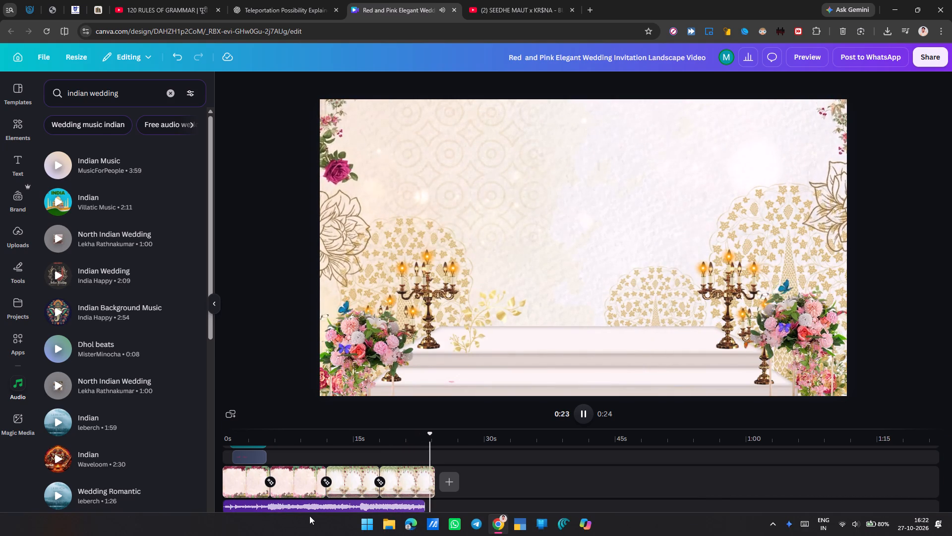
pyautogui.moveTo(423, 508); pyautogui.dragTo(425, 508)
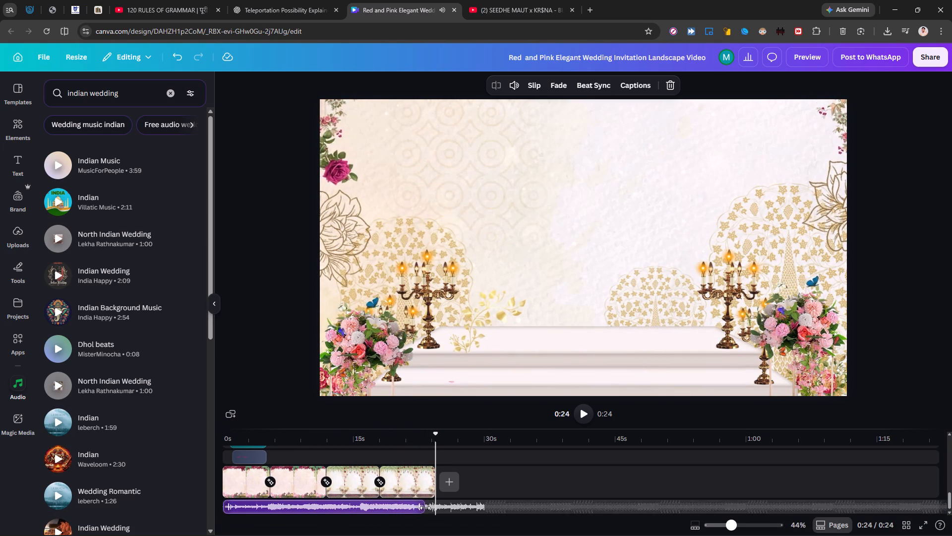
pyautogui.moveTo(425, 508); pyautogui.dragTo(436, 508)
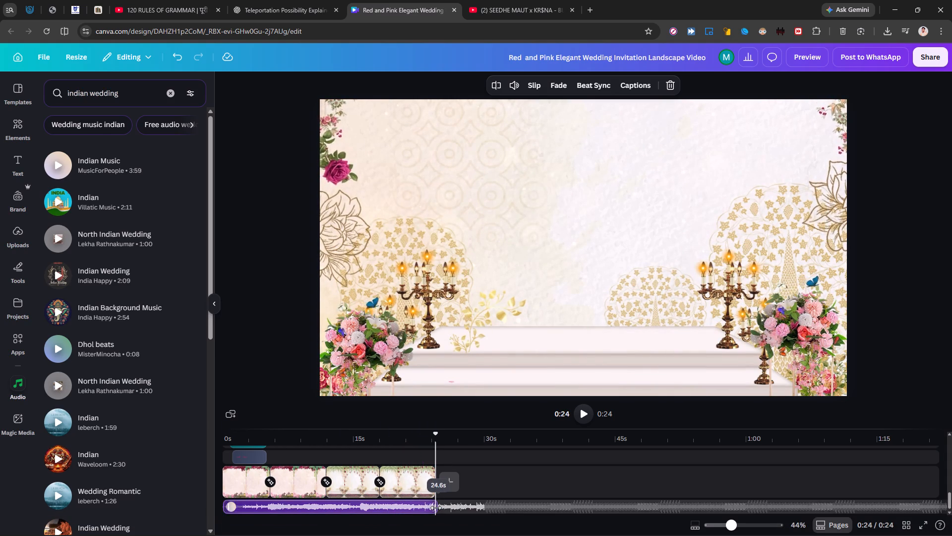
# Try to extend the start of the Indian Music clip and slip its audio within the clip.
pyautogui.moveTo(226, 508); pyautogui.dragTo(217, 506)
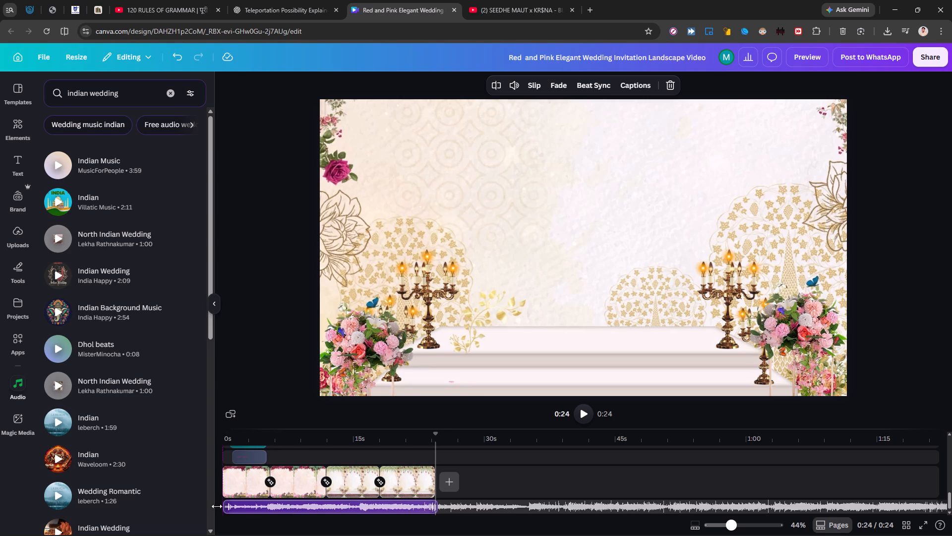
pyautogui.moveTo(217, 506); pyautogui.dragTo(190, 506)
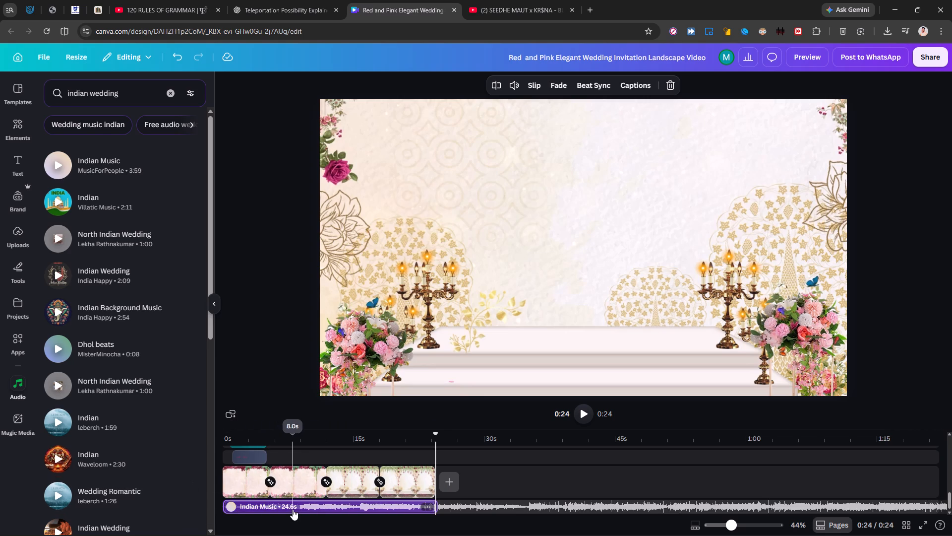
pyautogui.doubleClick(304, 508)
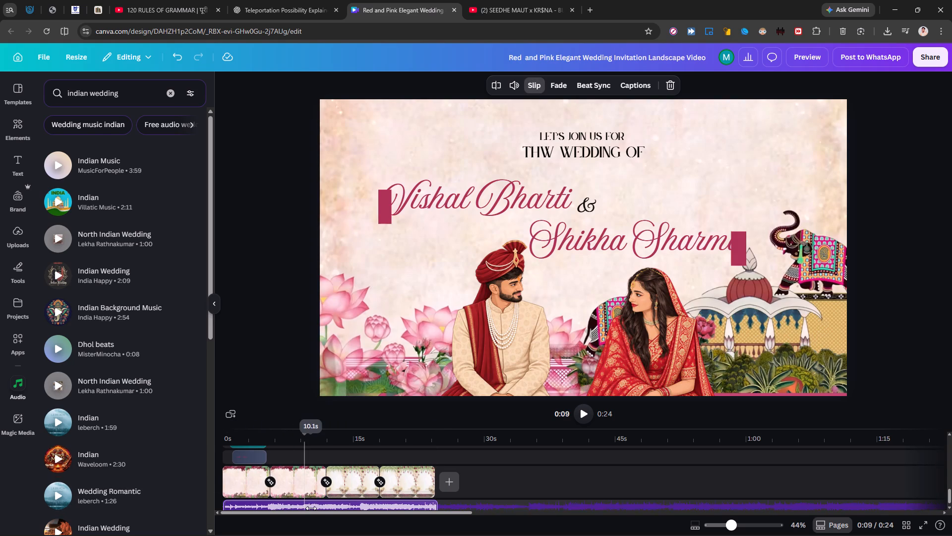
pyautogui.click(311, 508)
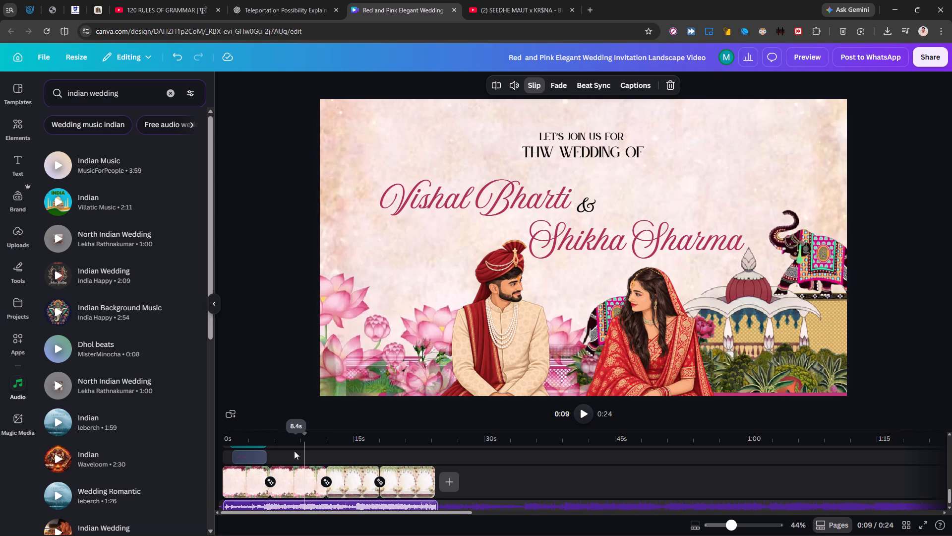
# Play the invitation from 0:00 through to its end with the adjusted music.
pyautogui.moveTo(303, 440); pyautogui.dragTo(205, 431)
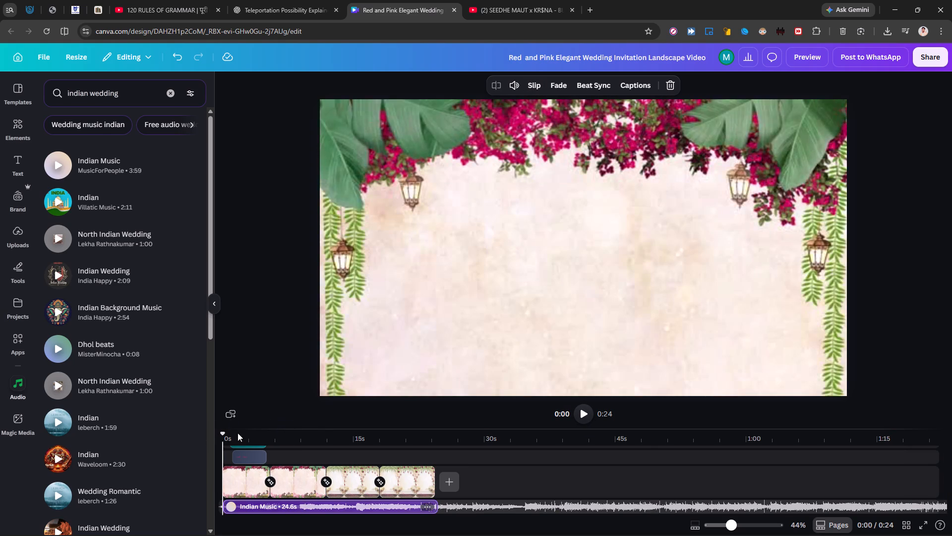
pyautogui.click(579, 411)
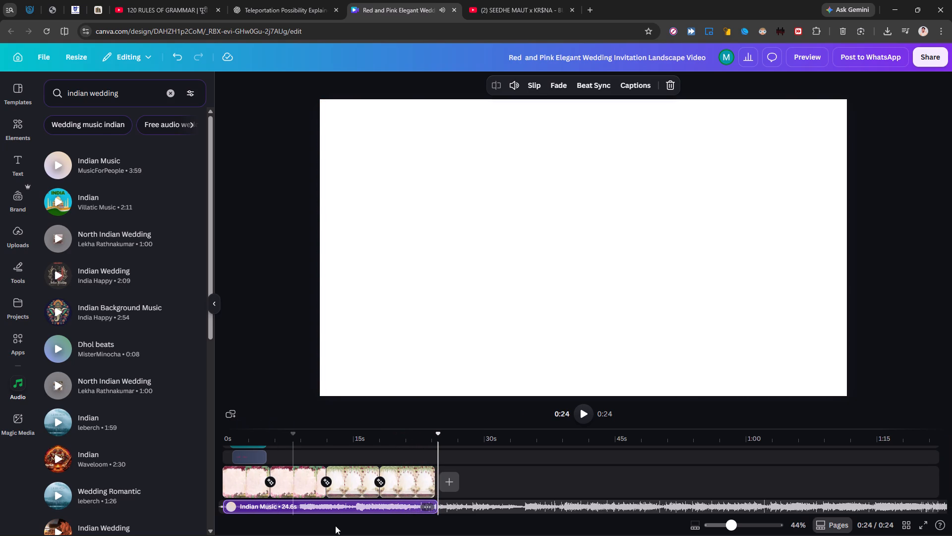
# Trim the end of the Indian Music clip to about 24.3 s to match the video's end.
pyautogui.click(438, 506)
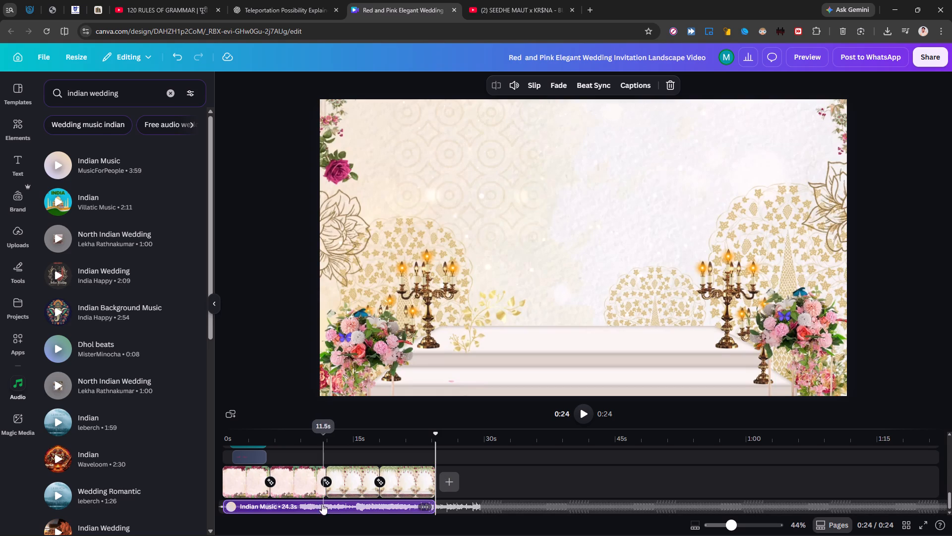
# Examine the frames around the transition from the couple page to the date page.
pyautogui.scroll(1, 315, 497)
pyautogui.scroll(-1, 315, 497)
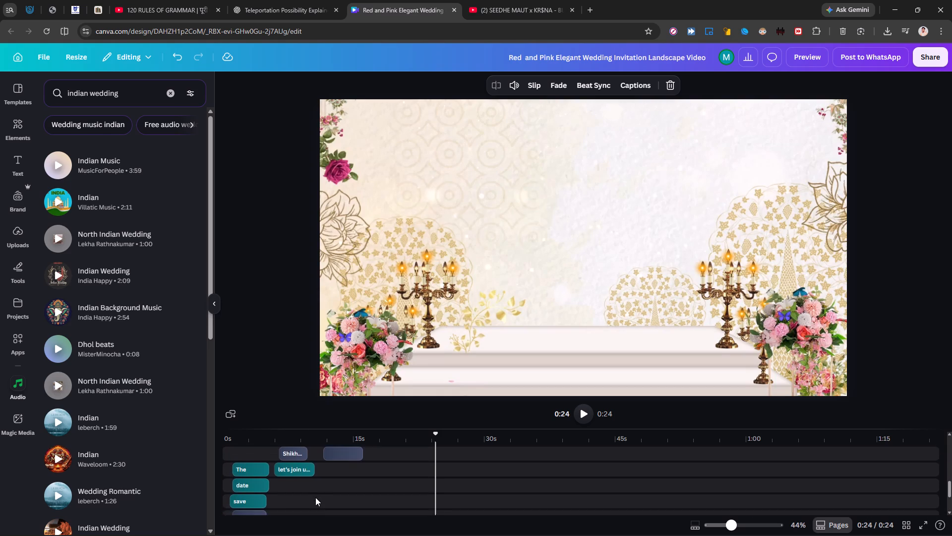
pyautogui.scroll(-1, 315, 497)
pyautogui.click(297, 493)
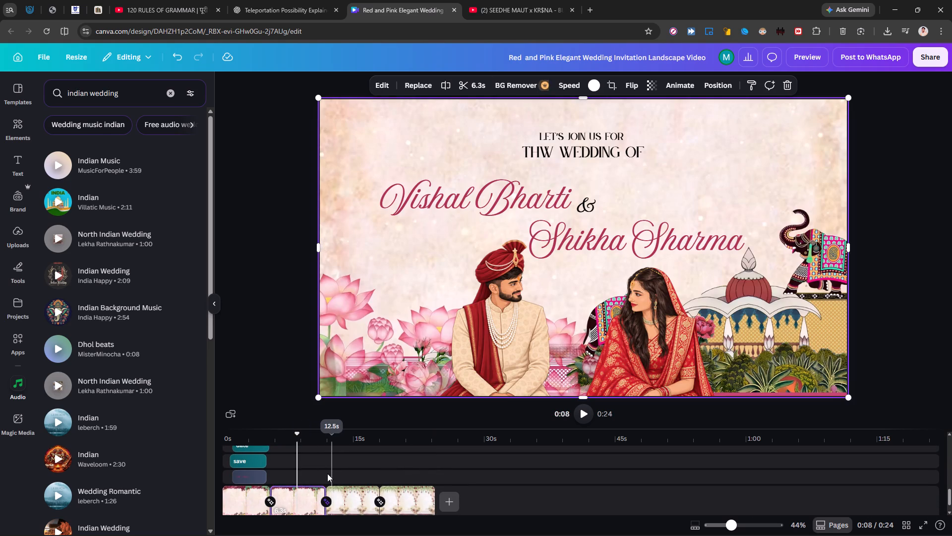
pyautogui.click(327, 473)
pyautogui.click(327, 473)
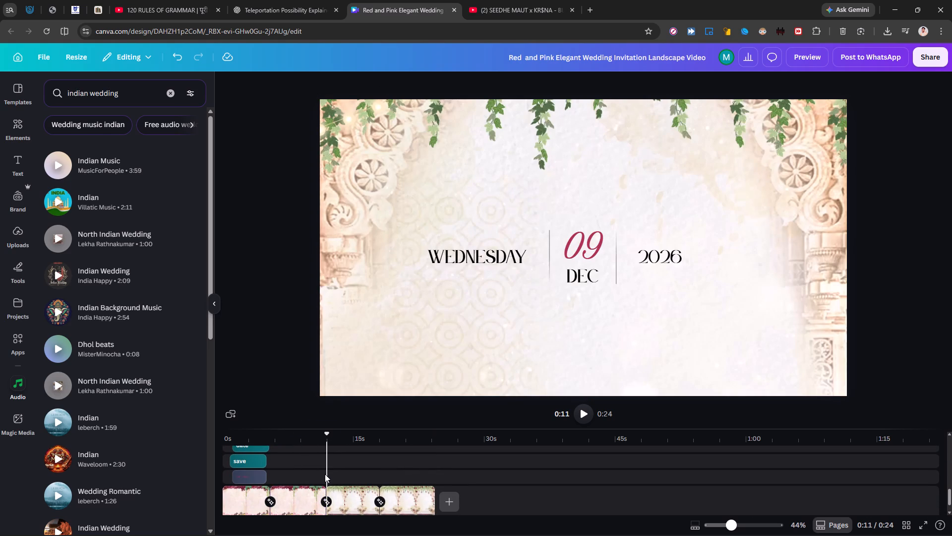
pyautogui.click(323, 474)
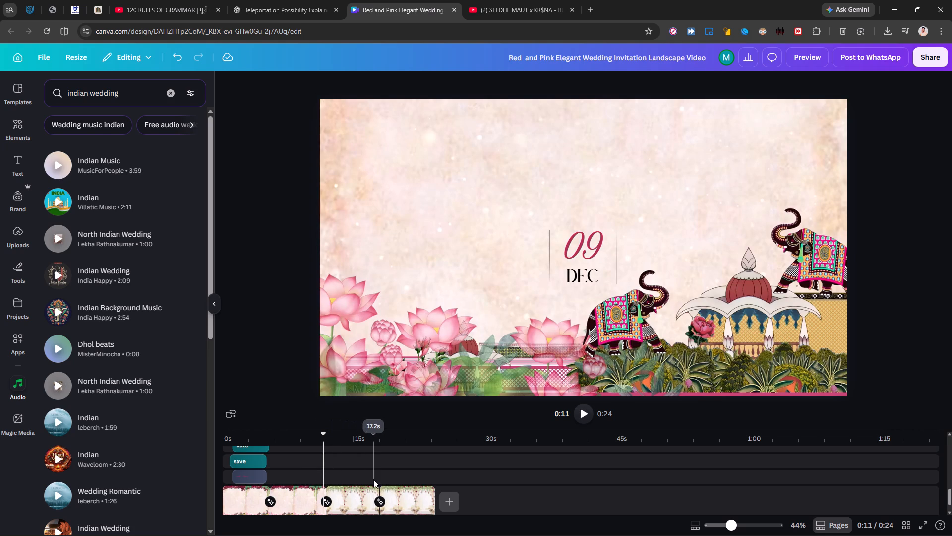
# Look through the date page's text layers on the timeline and check where the 09 text starts.
pyautogui.scroll(2, 373, 479)
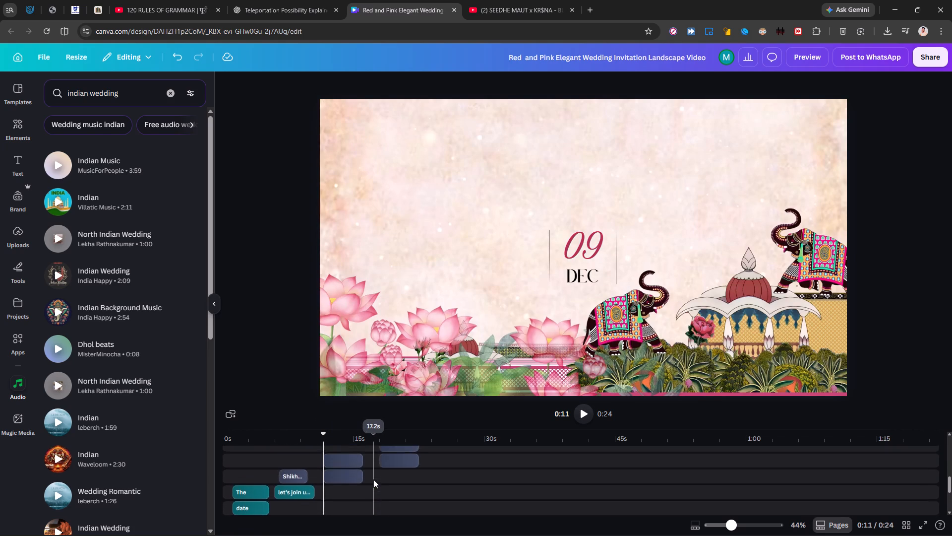
pyautogui.scroll(4, 373, 479)
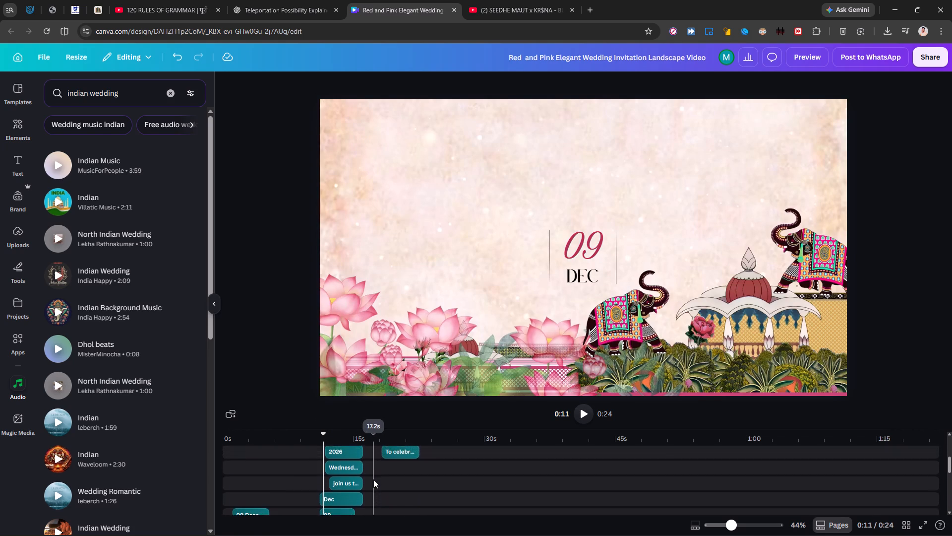
pyautogui.scroll(1, 373, 479)
pyautogui.scroll(-1, 373, 479)
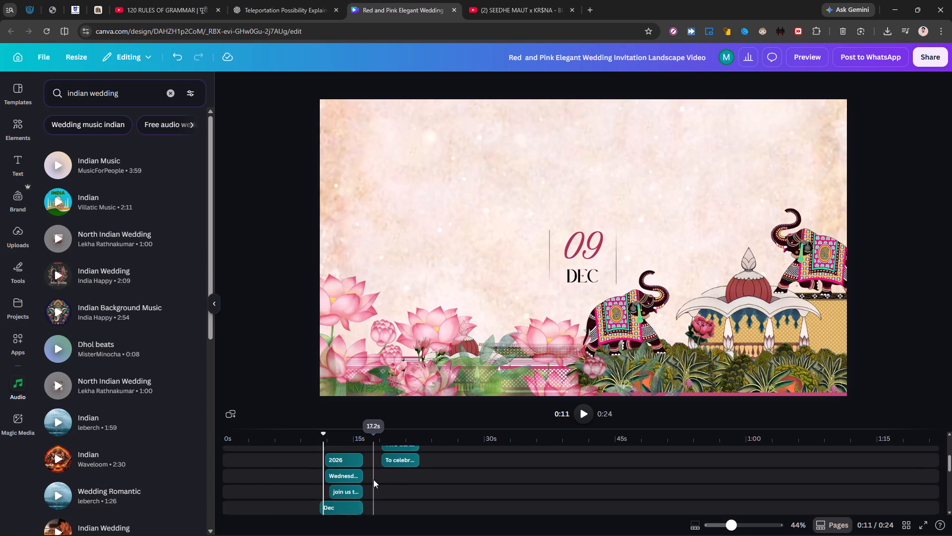
pyautogui.scroll(-2, 373, 479)
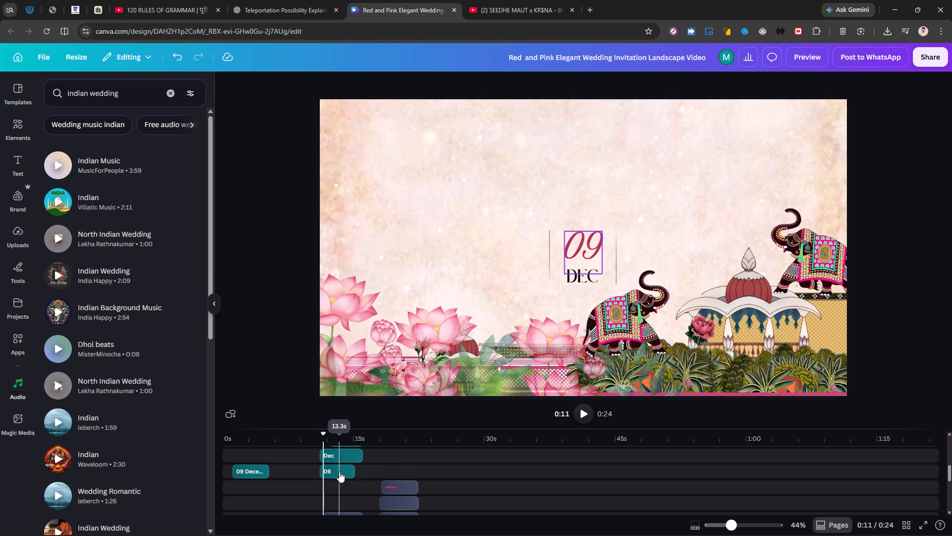
pyautogui.click(339, 471)
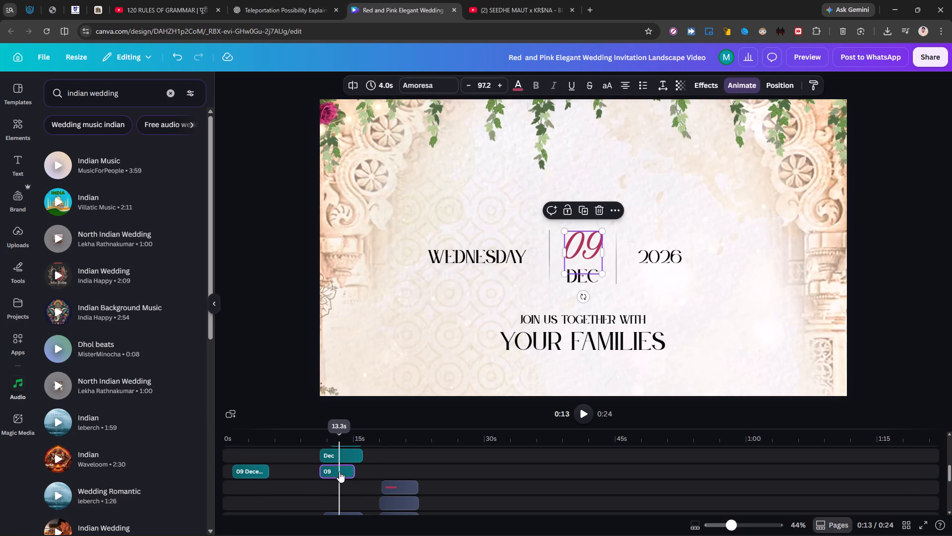
pyautogui.click(317, 469)
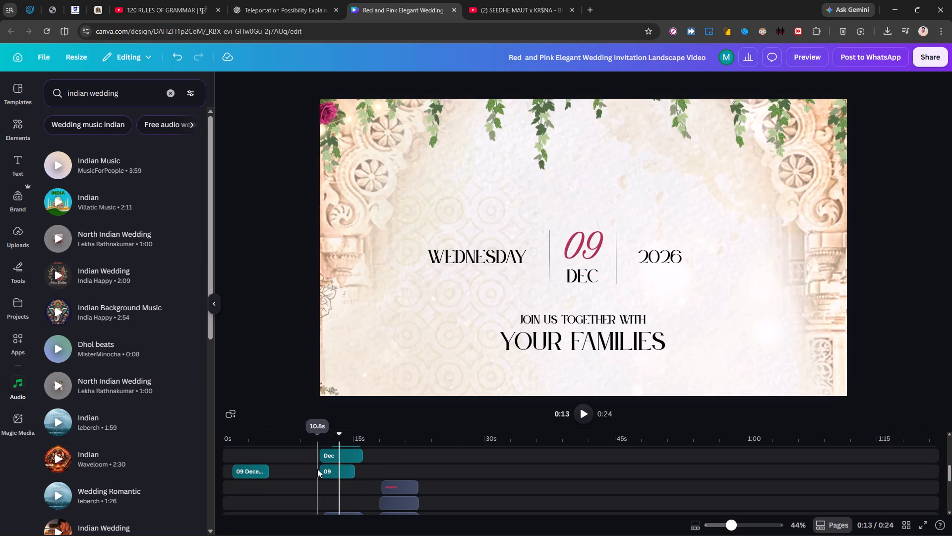
# Preview the change from the couple page to the date page between about 8 s and 12 s, comparing frames with the timeline enlarged.
pyautogui.scroll(-3, 317, 469)
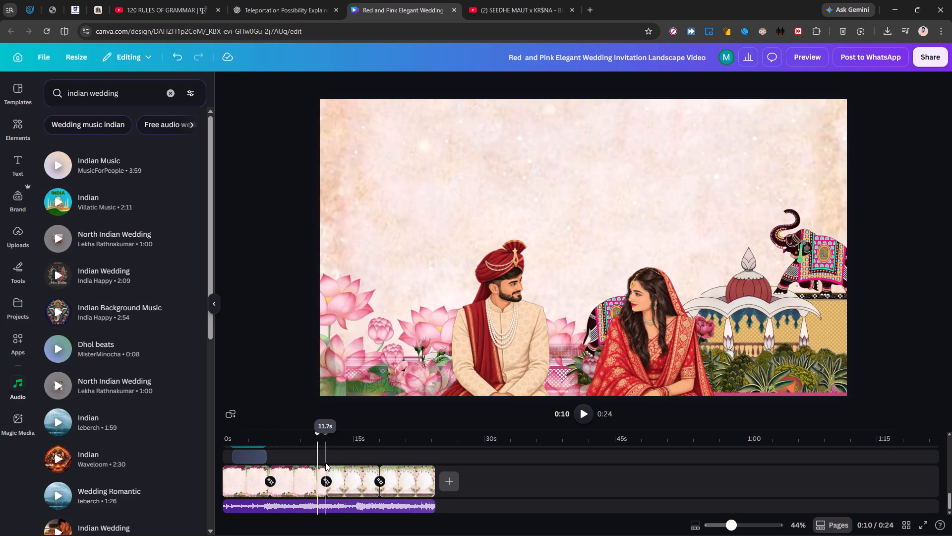
pyautogui.click(326, 462)
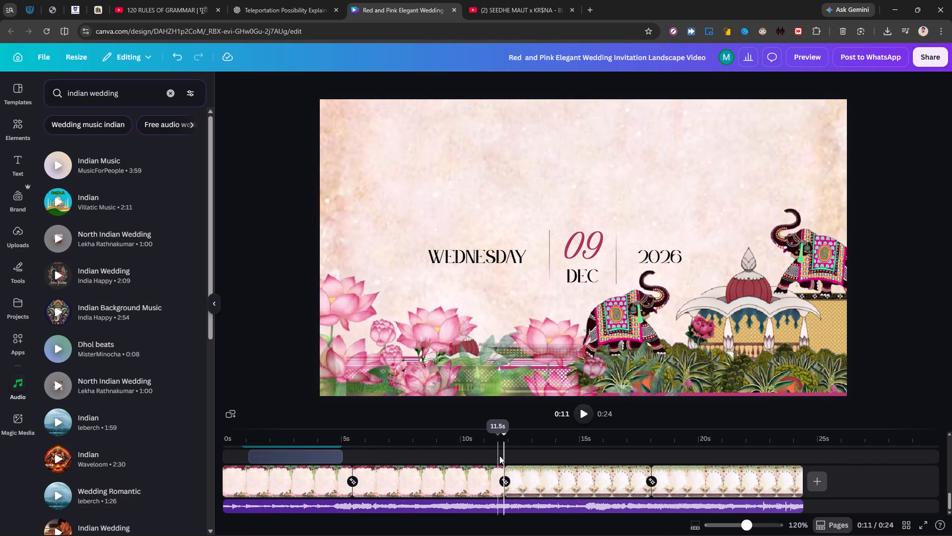
pyautogui.click(499, 456)
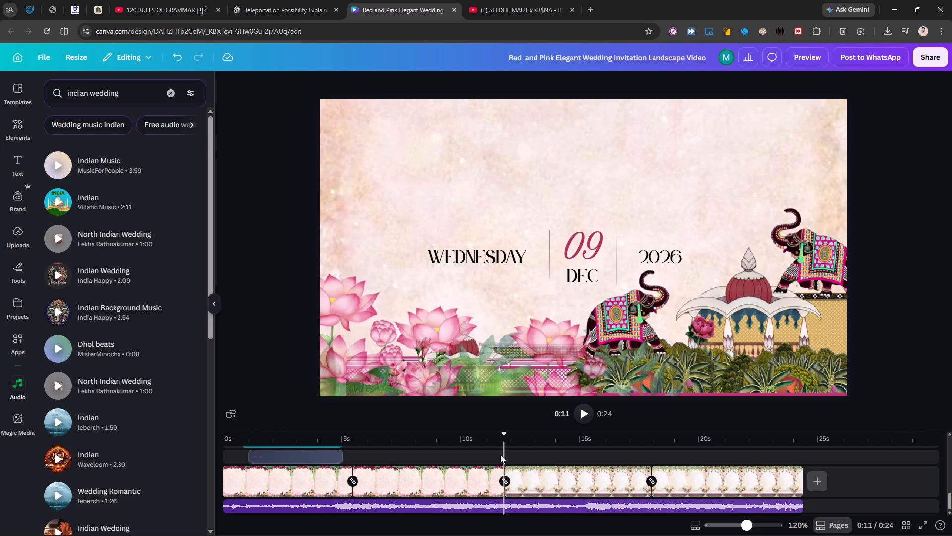
pyautogui.click(494, 456)
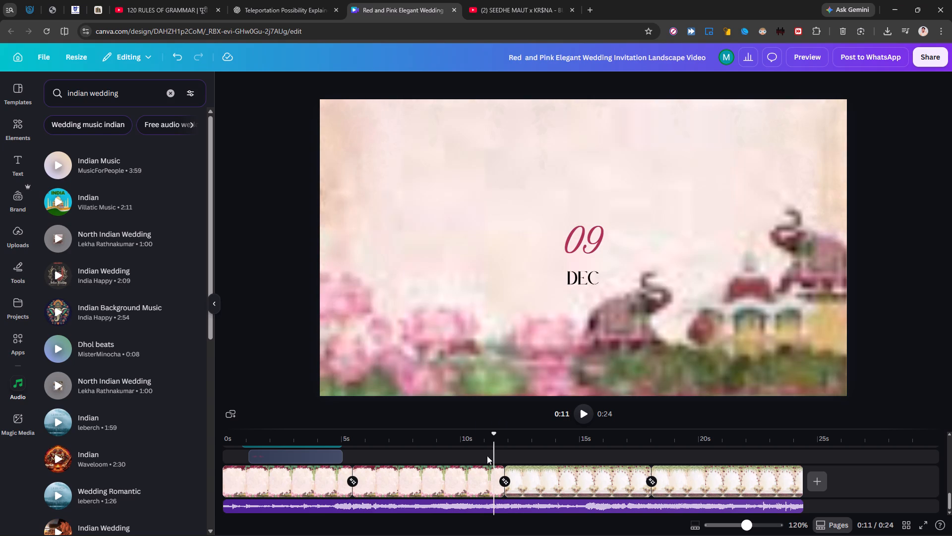
pyautogui.click(485, 456)
pyautogui.click(466, 458)
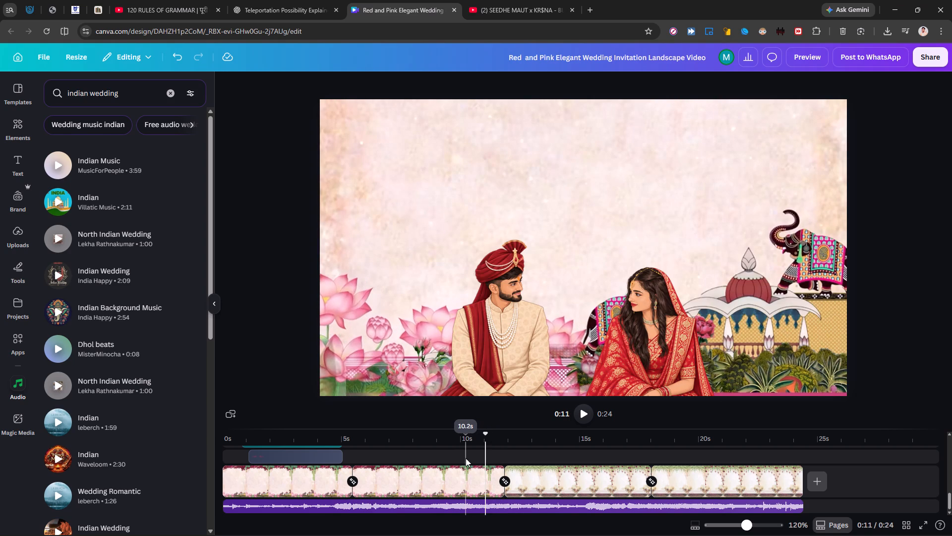
pyautogui.click(458, 458)
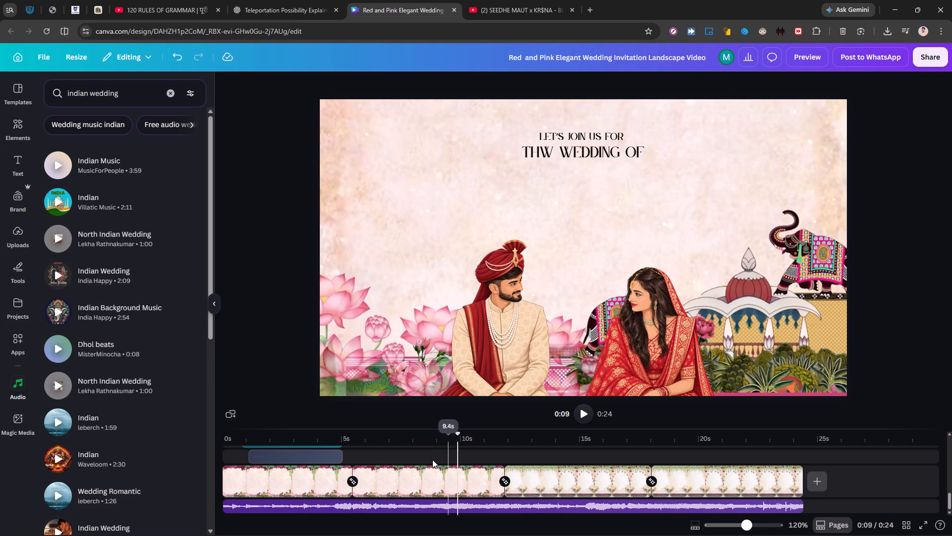
pyautogui.click(420, 459)
pyautogui.press('space')
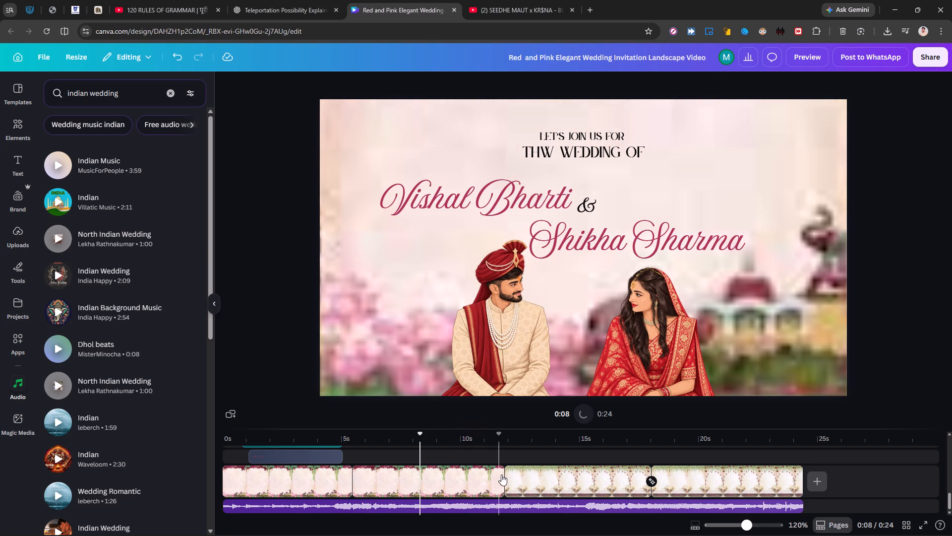
pyautogui.click(489, 458)
pyautogui.press('space')
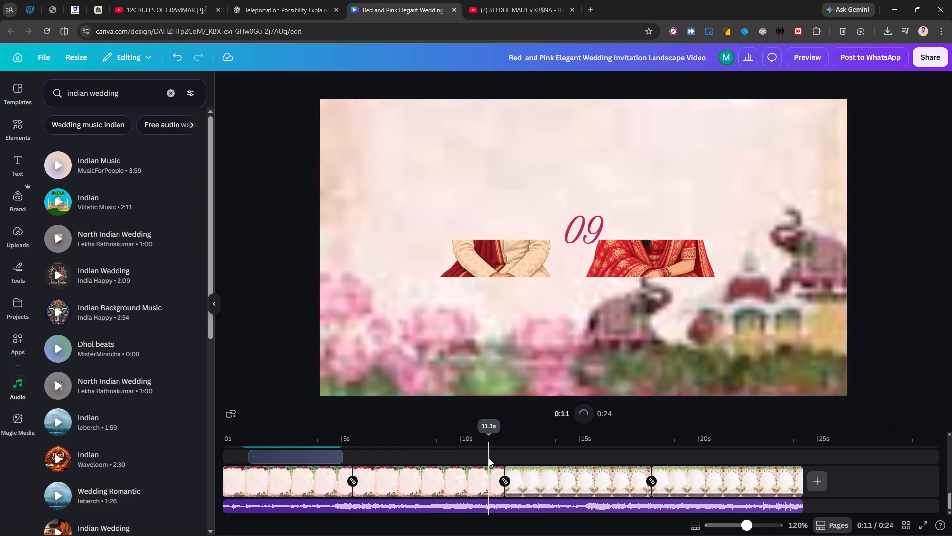
pyautogui.scroll(1, 483, 482)
pyautogui.press('space')
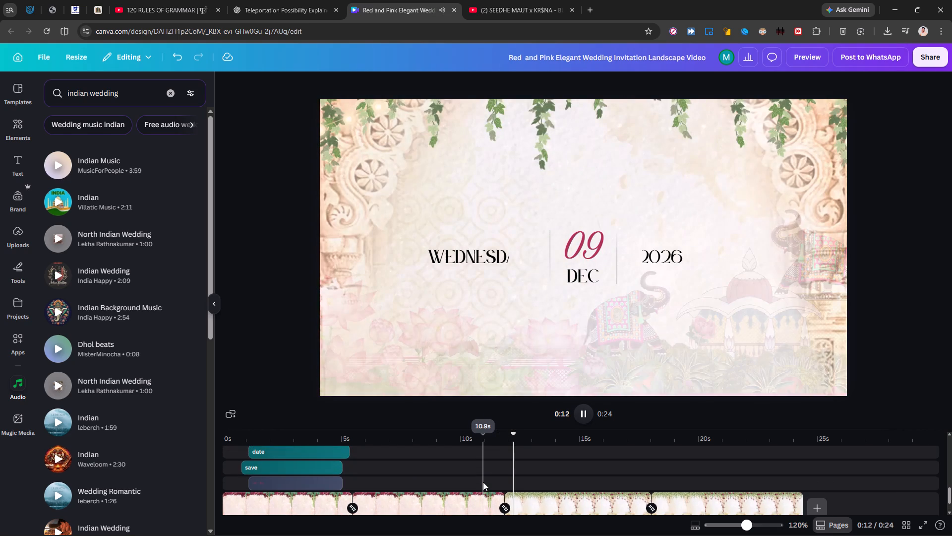
pyautogui.click(477, 471)
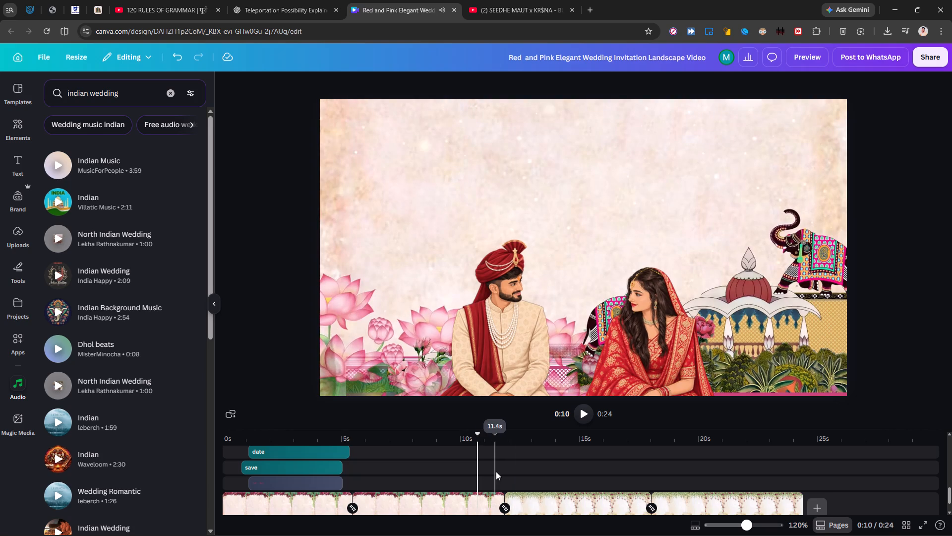
pyautogui.click(503, 474)
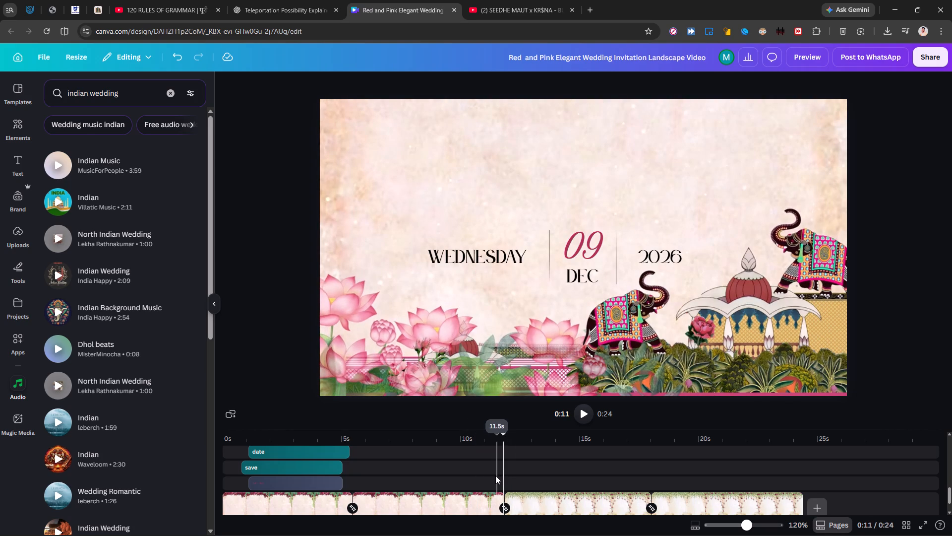
# Trim the starts of both vertical divider lines beside the date to the date page's start, about 4.2 s long.
pyautogui.scroll(1, 484, 515)
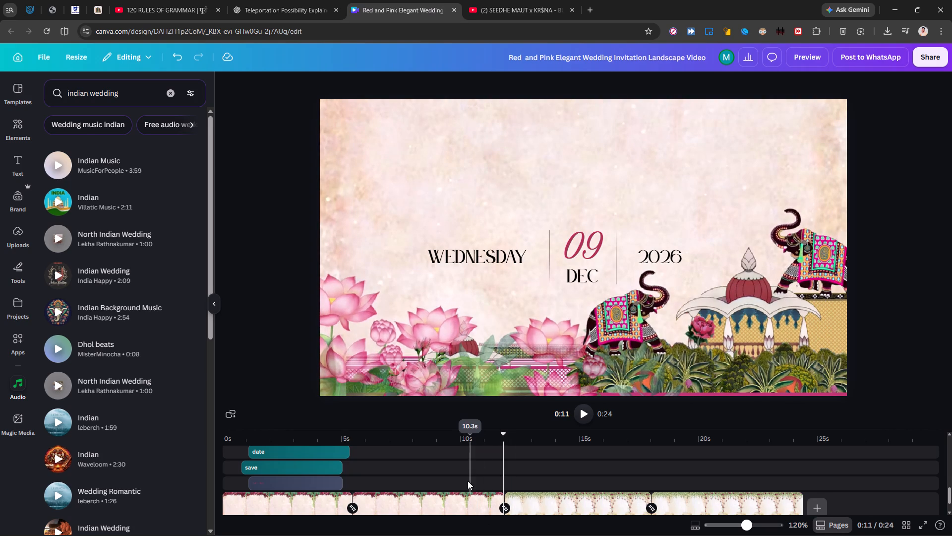
pyautogui.scroll(2, 466, 479)
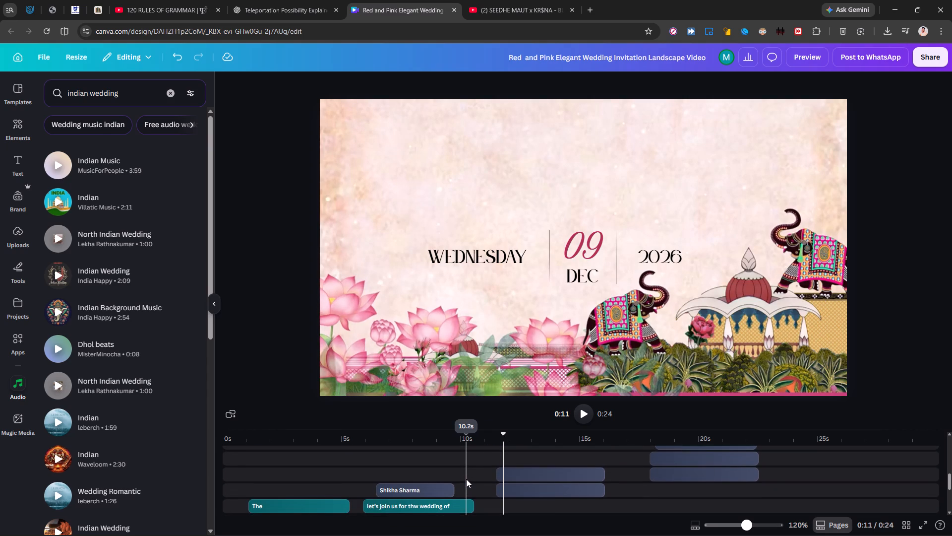
pyautogui.click(546, 470)
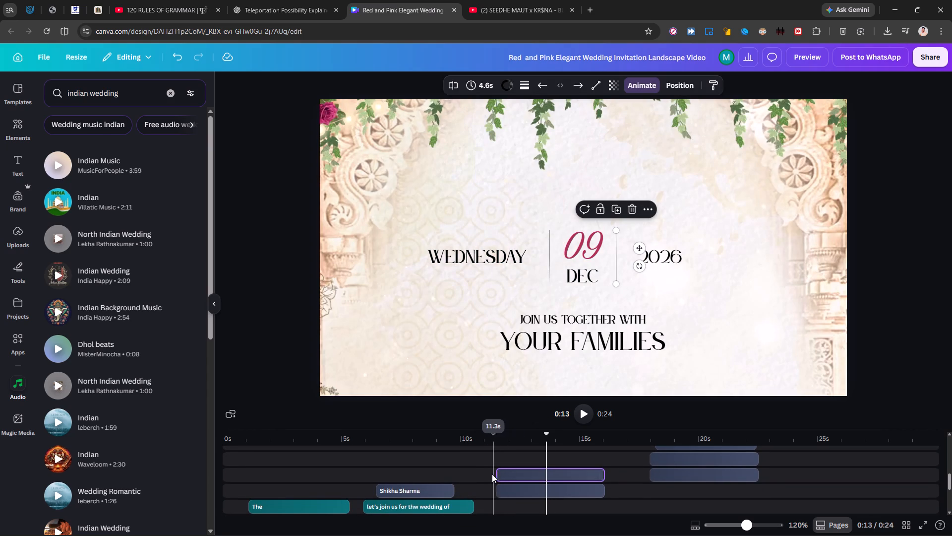
pyautogui.scroll(-2, 490, 474)
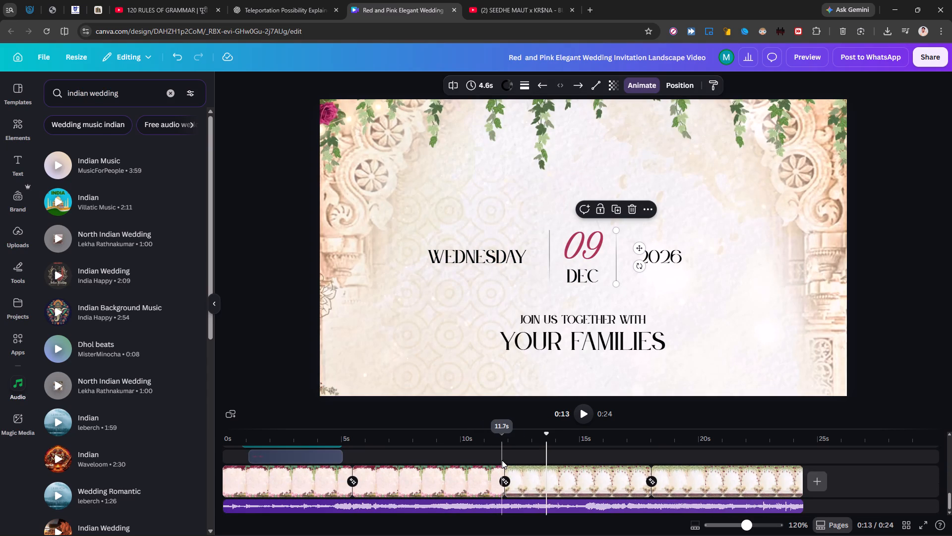
pyautogui.click(502, 460)
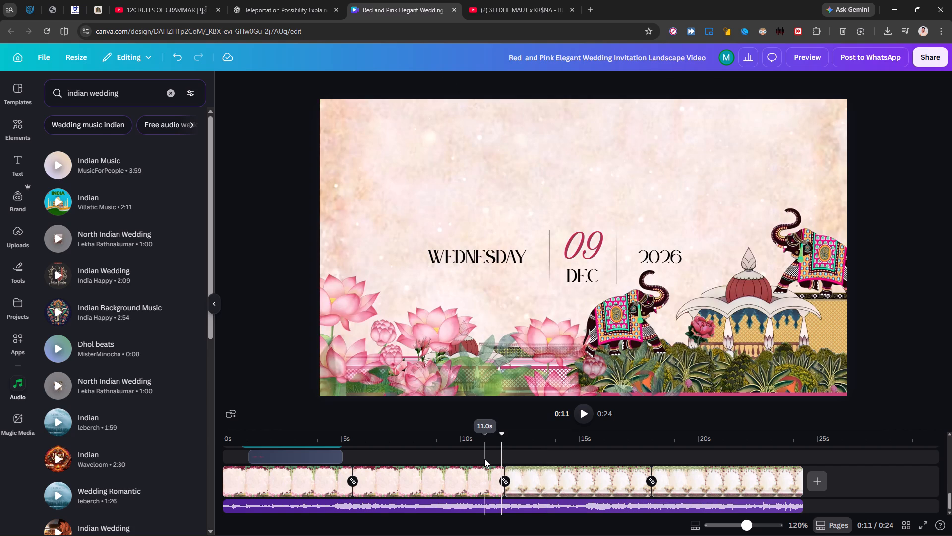
pyautogui.scroll(1, 484, 459)
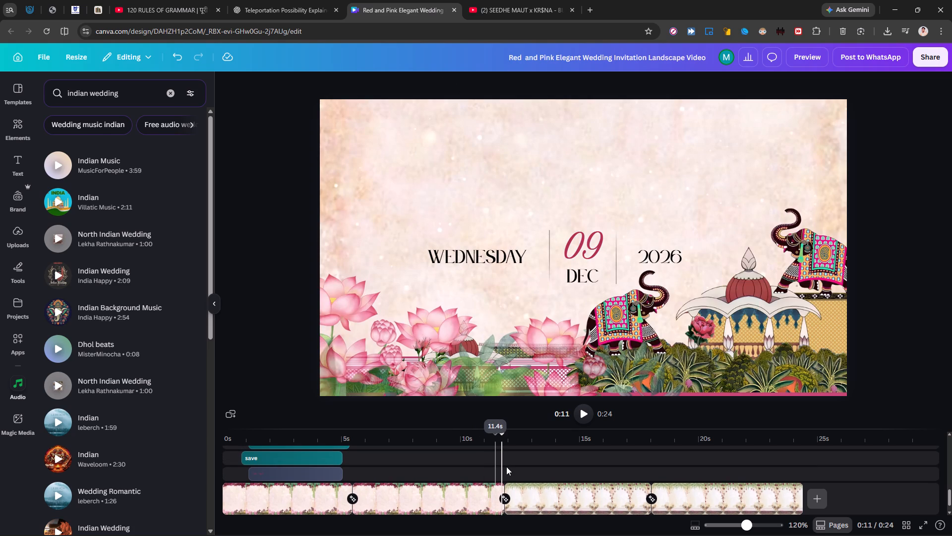
pyautogui.click(504, 469)
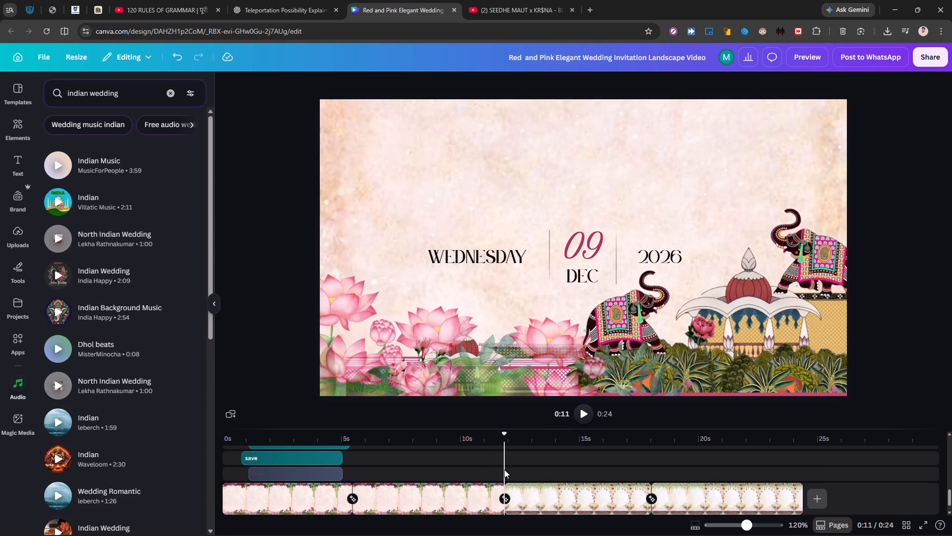
pyautogui.scroll(2, 504, 469)
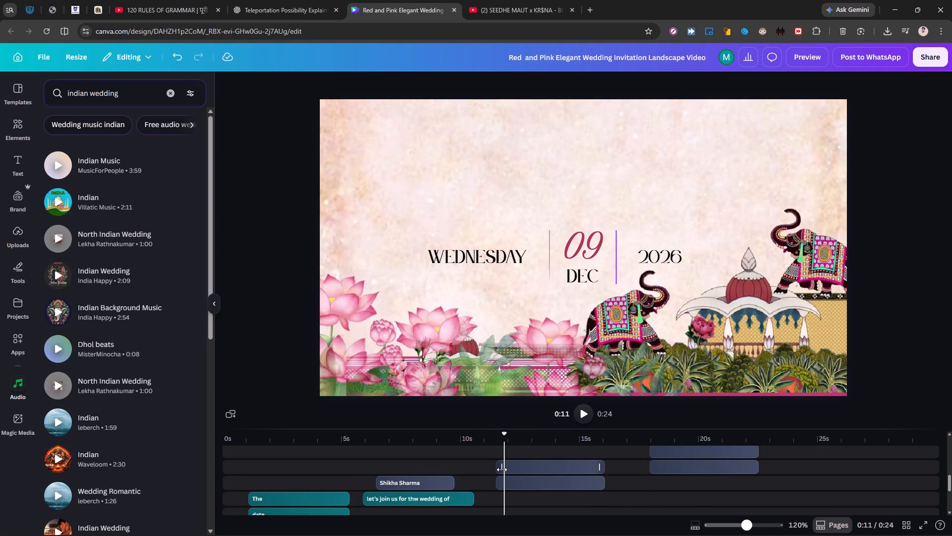
pyautogui.moveTo(502, 469); pyautogui.dragTo(510, 469)
pyautogui.moveTo(499, 484); pyautogui.dragTo(507, 484)
# Trim the starts of the 09 and Dec texts to the date page's start, making them 3.3 s and 4.2 s long.
pyautogui.scroll(1, 500, 472)
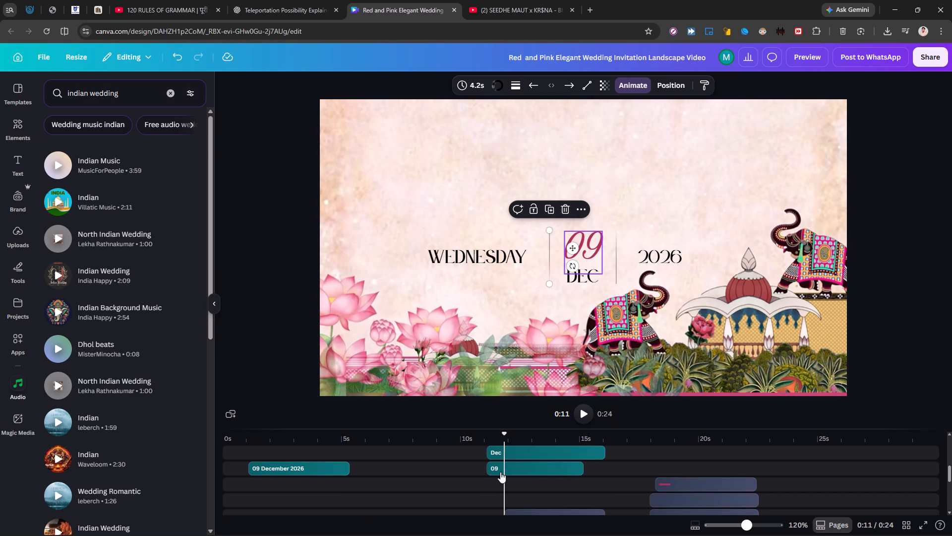
pyautogui.moveTo(490, 469); pyautogui.dragTo(500, 469)
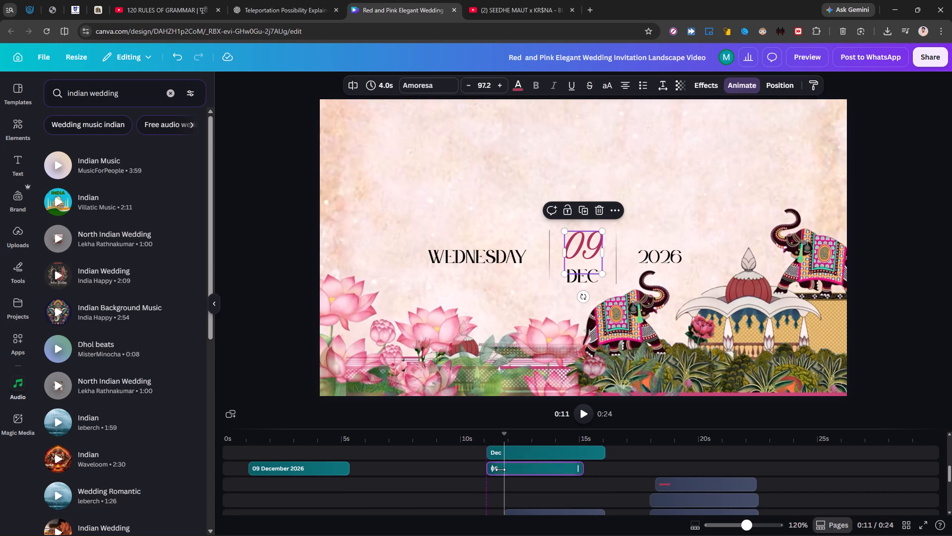
pyautogui.moveTo(500, 469); pyautogui.dragTo(509, 471)
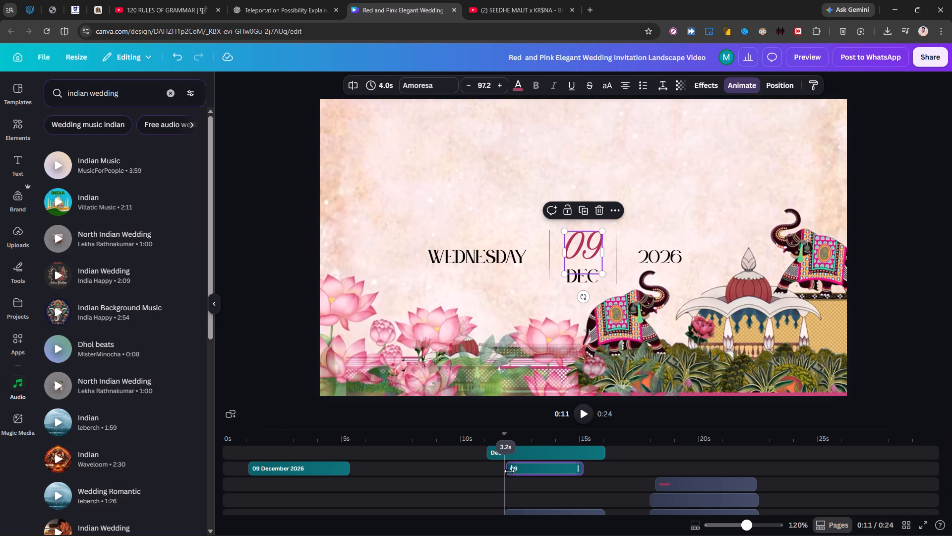
pyautogui.moveTo(509, 471); pyautogui.dragTo(509, 472)
pyautogui.moveTo(509, 472); pyautogui.dragTo(508, 472)
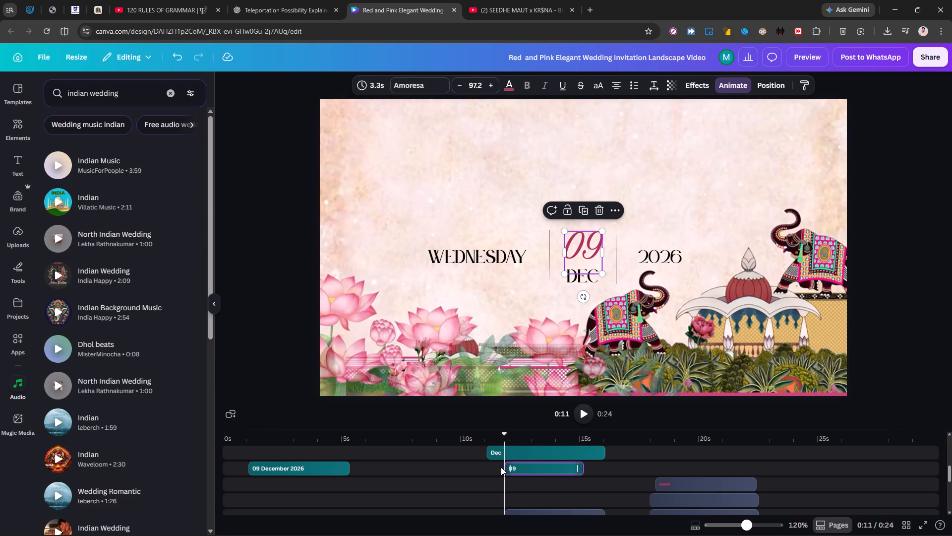
pyautogui.moveTo(489, 454); pyautogui.dragTo(507, 455)
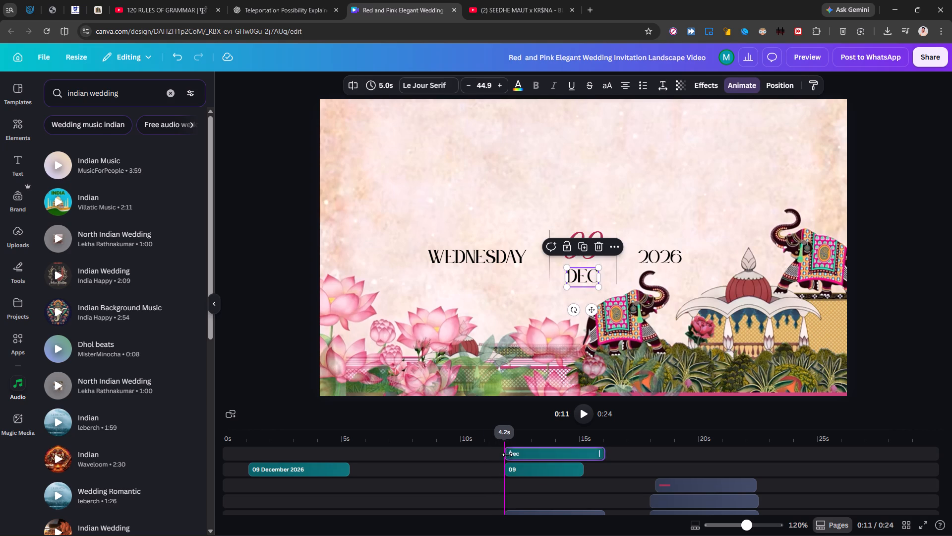
# Fine-tune the start of the Dec text and trim the Wednesday and 2026 texts to the date page's start, about 4.2 s long.
pyautogui.moveTo(507, 455); pyautogui.dragTo(506, 455)
pyautogui.moveTo(506, 455); pyautogui.dragTo(508, 455)
pyautogui.scroll(1, 508, 455)
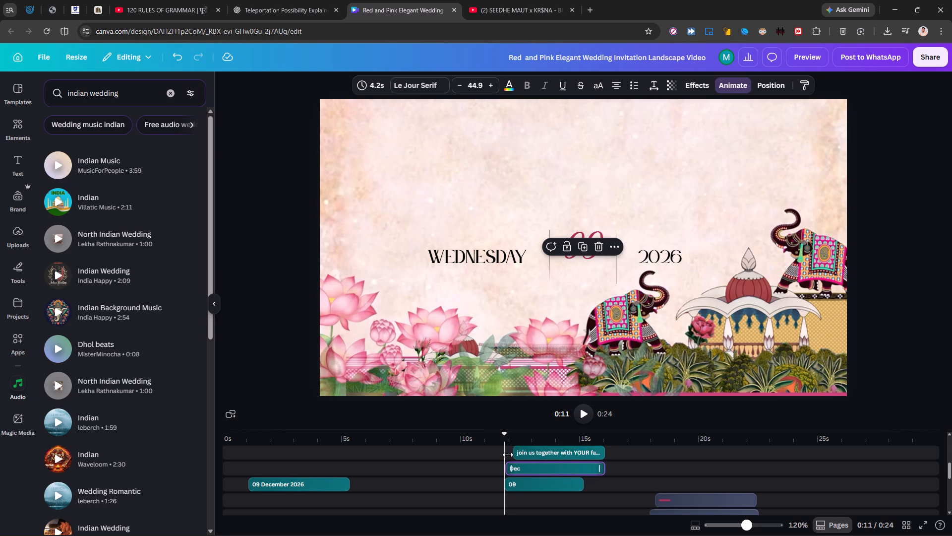
pyautogui.scroll(1, 508, 455)
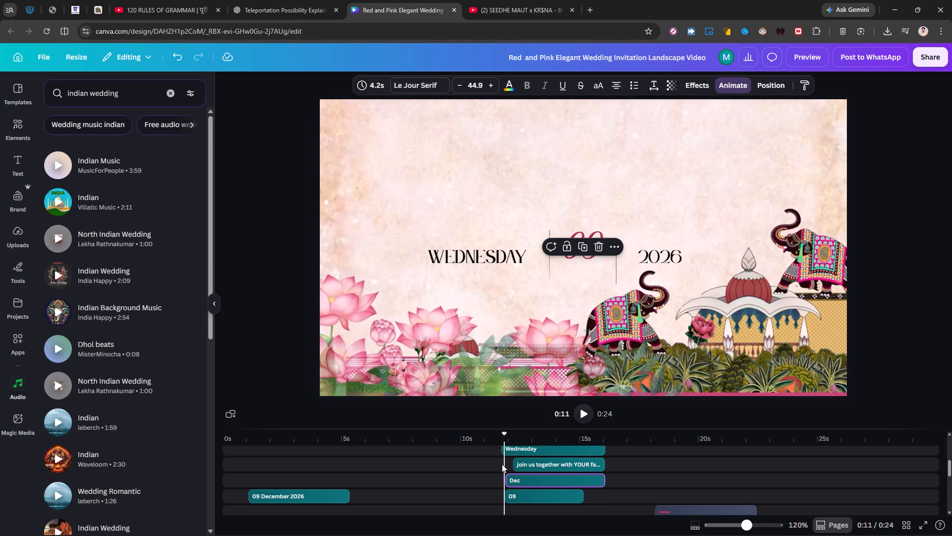
pyautogui.scroll(1, 502, 464)
pyautogui.click(504, 476)
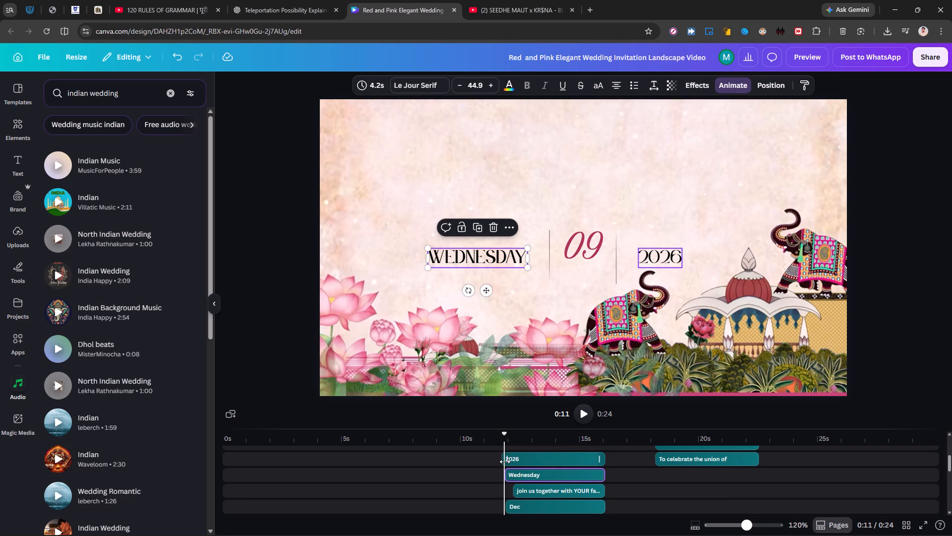
pyautogui.click(505, 462)
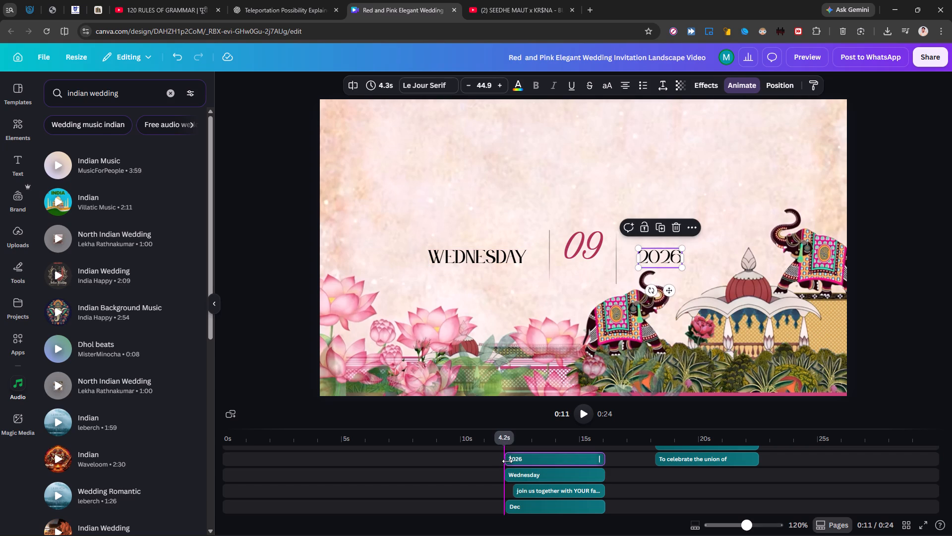
# Preview the change from the couple page to the date page, from about 10 s to 12 s.
pyautogui.scroll(1, 484, 459)
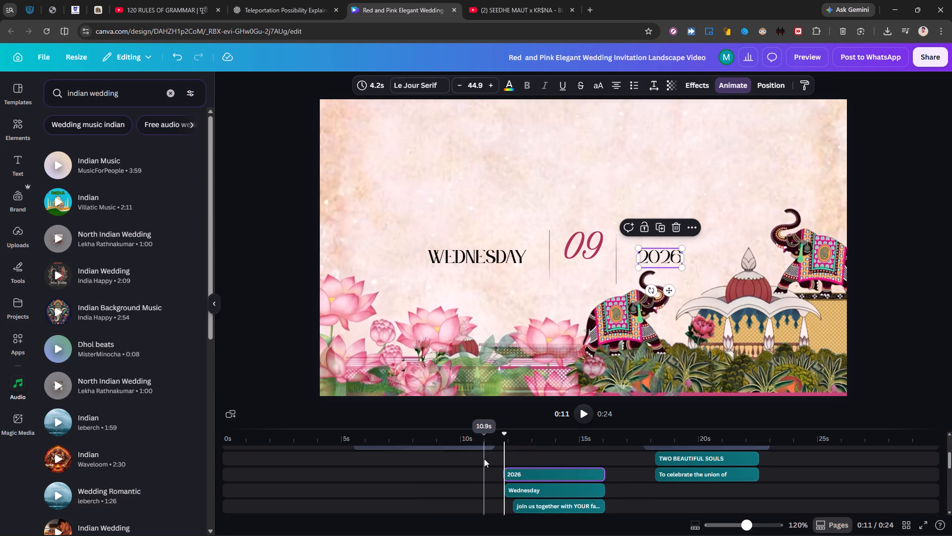
pyautogui.scroll(4, 484, 459)
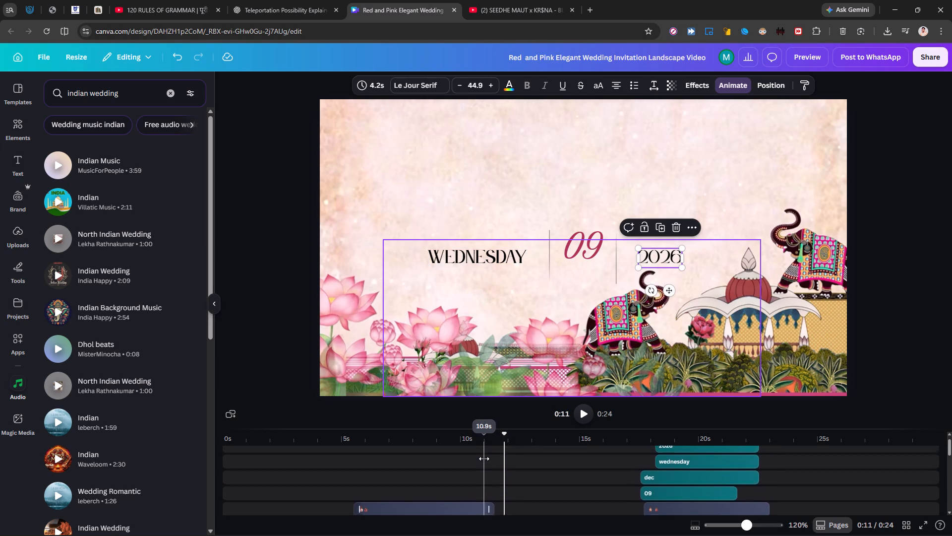
pyautogui.scroll(1, 484, 459)
pyautogui.scroll(-2, 484, 459)
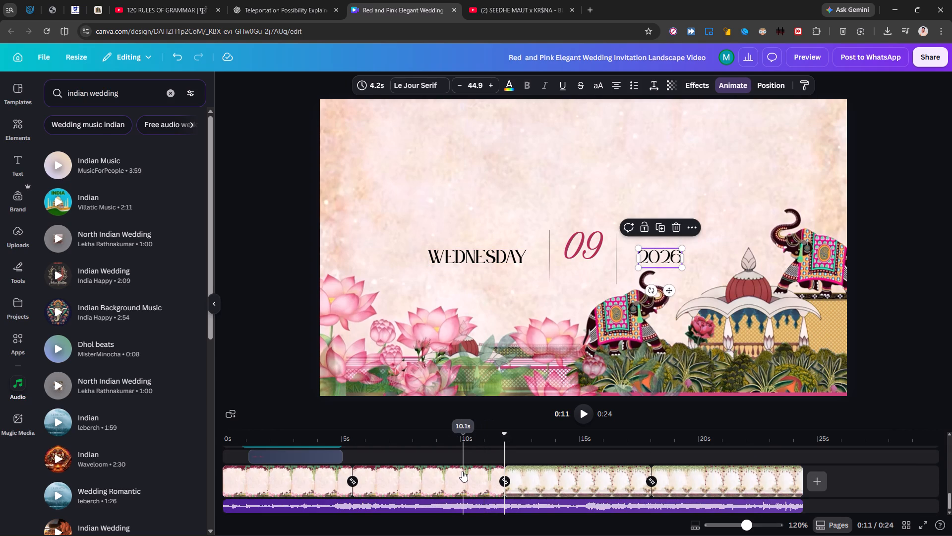
pyautogui.click(462, 471)
pyautogui.press('space')
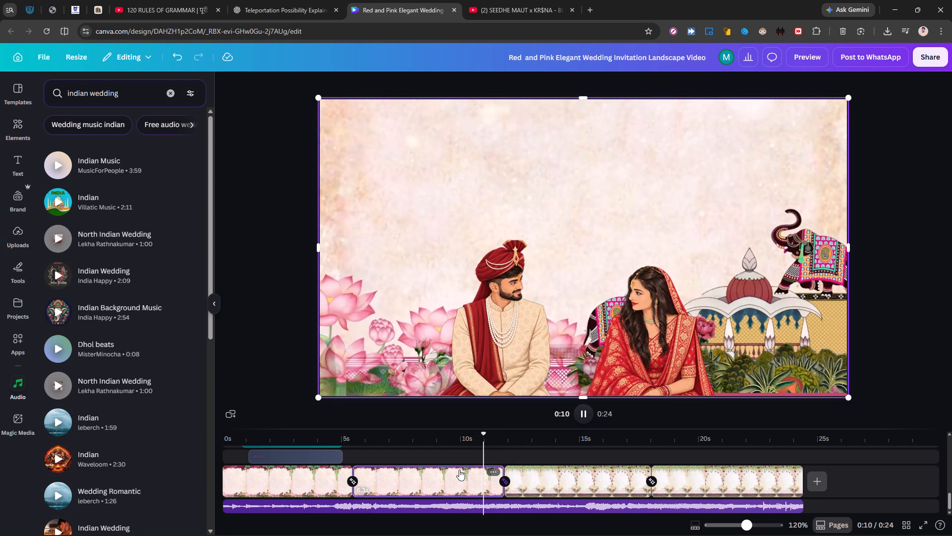
pyautogui.press('space')
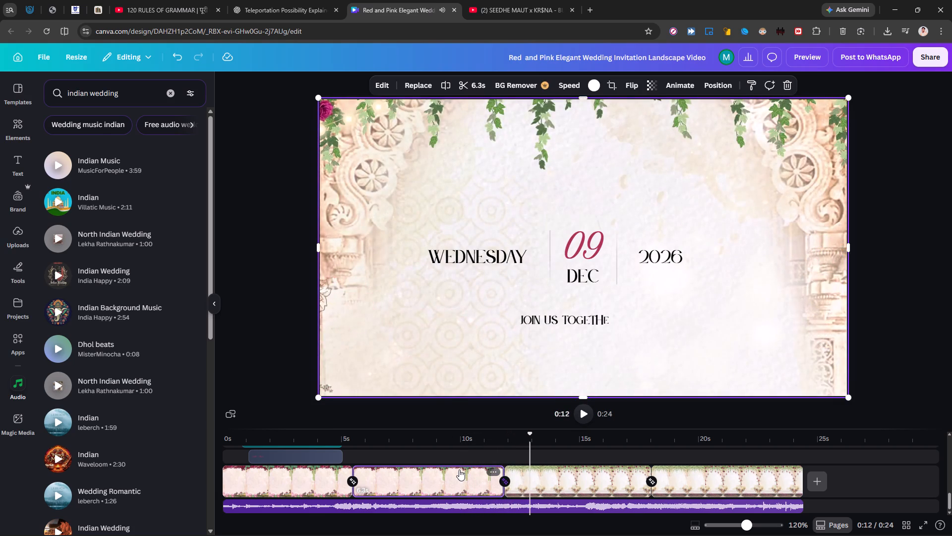
# With the timeline enlarged, align the starts of both vertical divider lines precisely with the date page's start, keeping each 4.2 s long.
pyautogui.scroll(1, 466, 470)
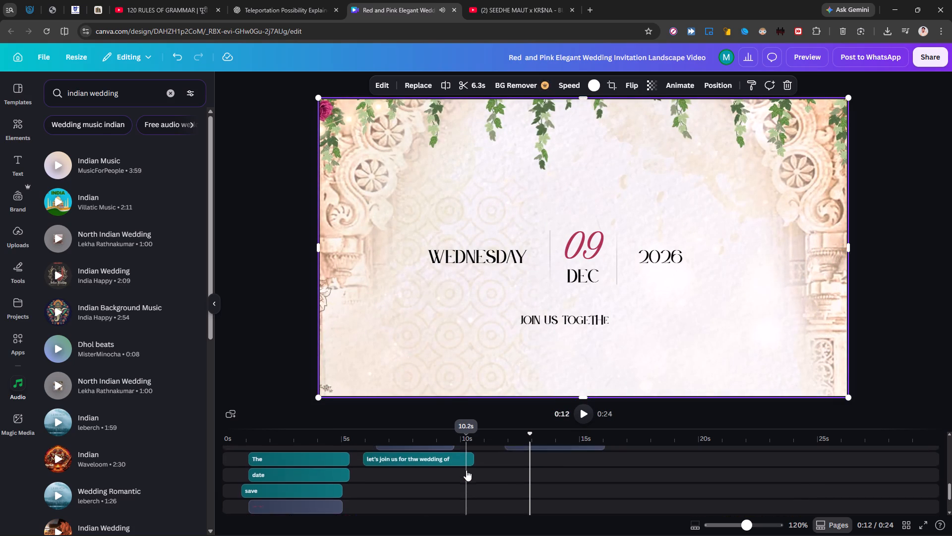
pyautogui.scroll(1, 466, 470)
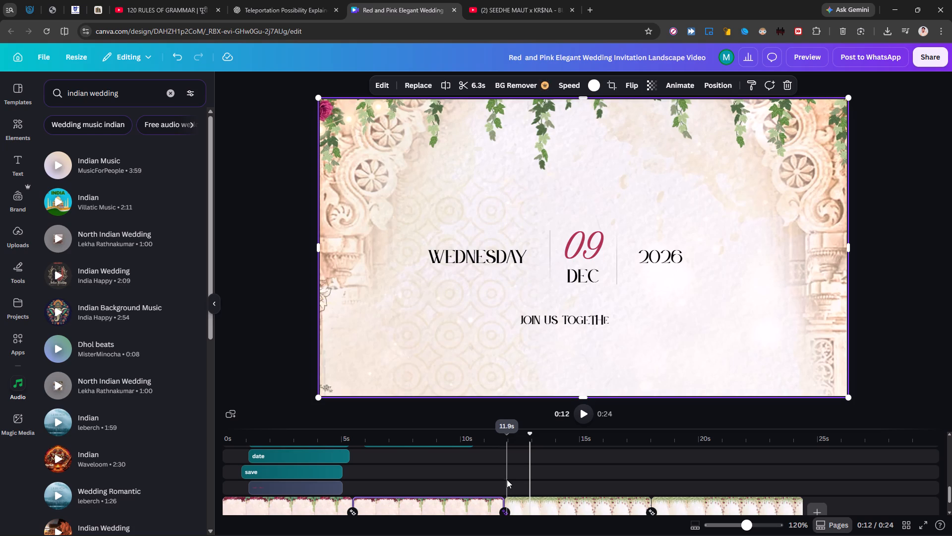
pyautogui.click(507, 480)
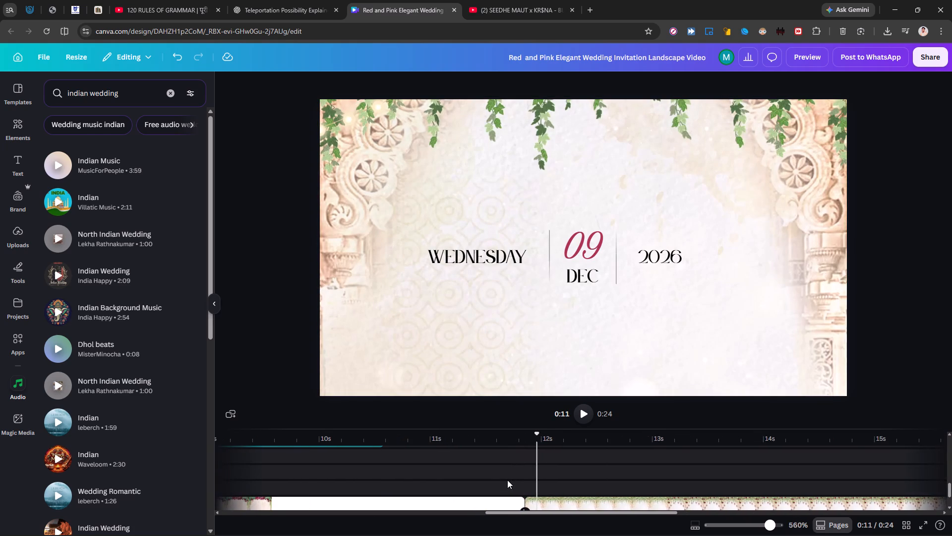
pyautogui.click(529, 488)
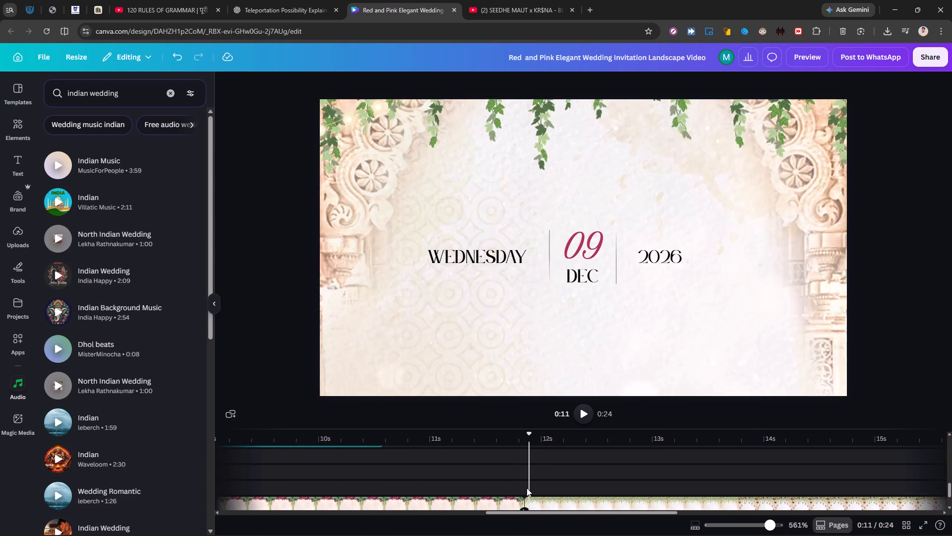
pyautogui.click(526, 488)
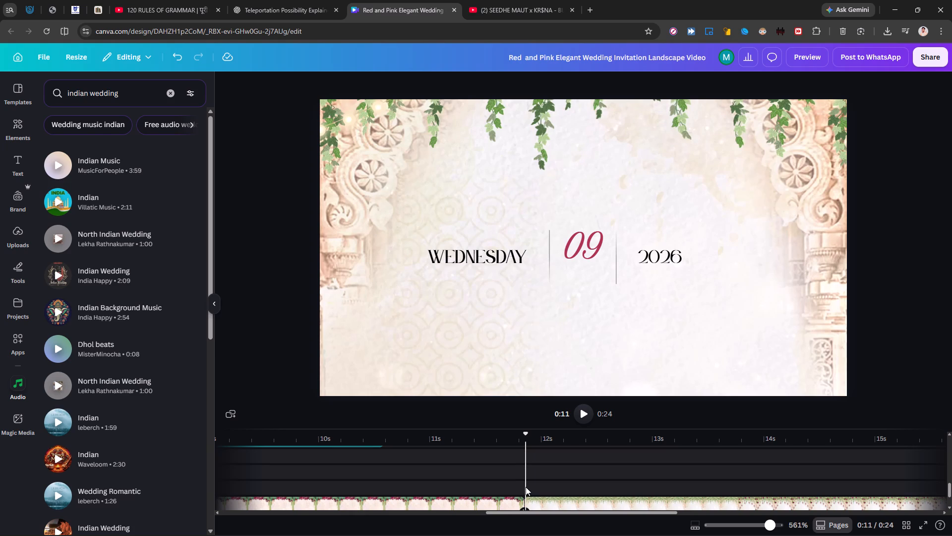
pyautogui.scroll(3, 526, 487)
pyautogui.scroll(-1, 526, 487)
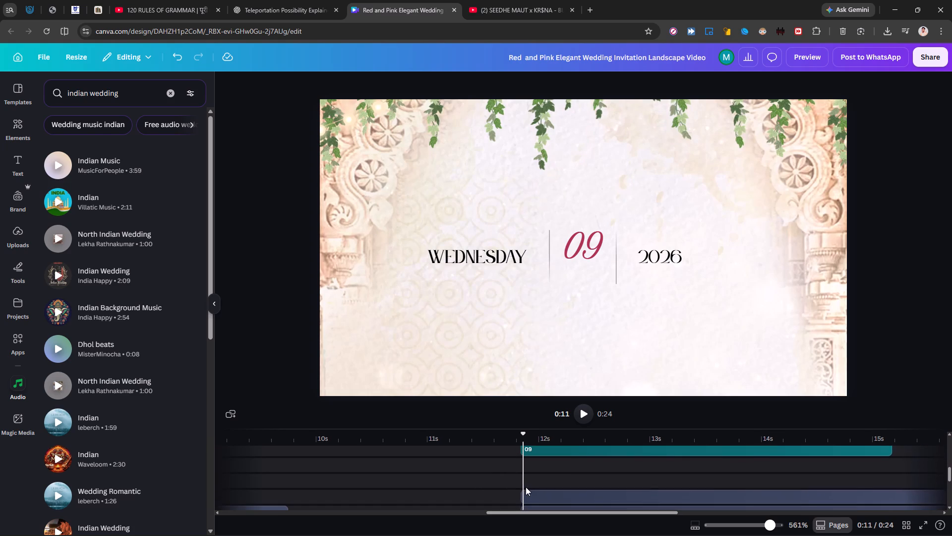
pyautogui.click(522, 498)
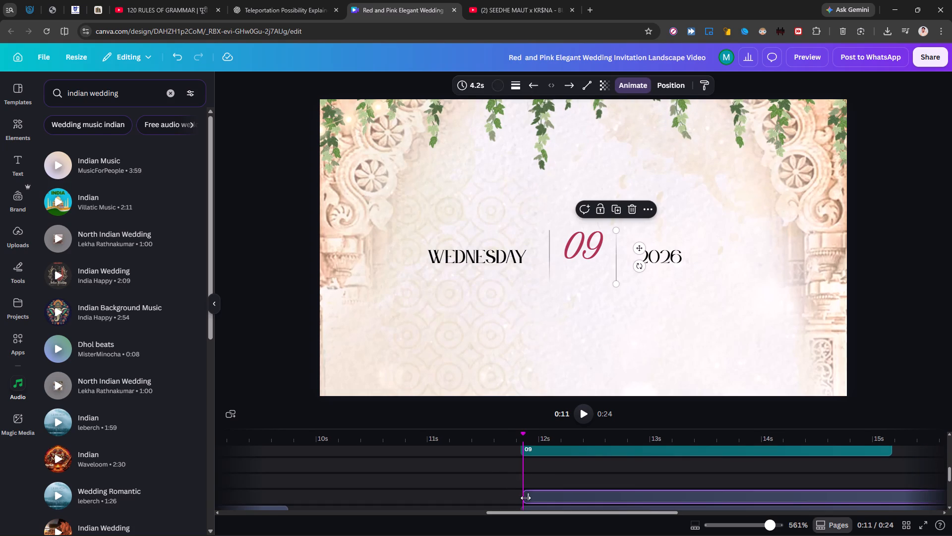
pyautogui.scroll(-1, 524, 498)
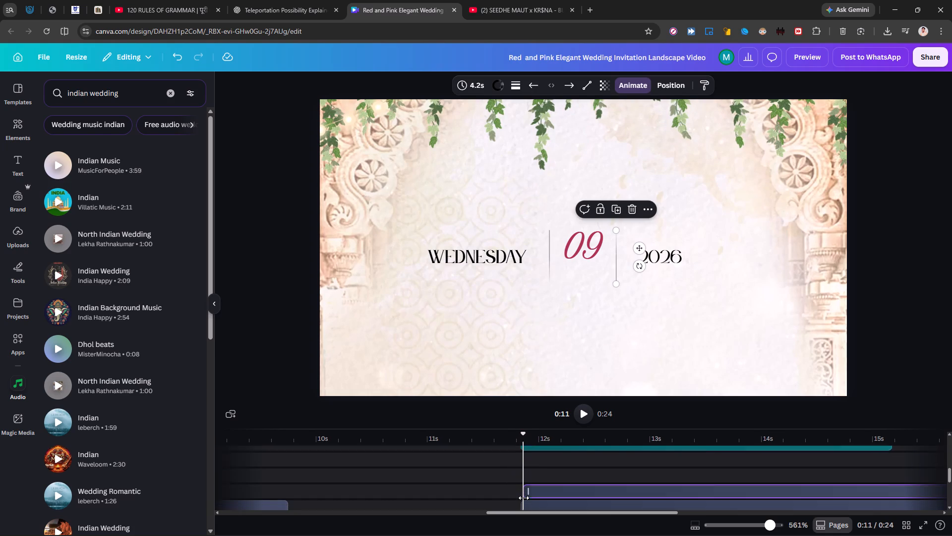
pyautogui.scroll(-1, 524, 498)
pyautogui.click(522, 495)
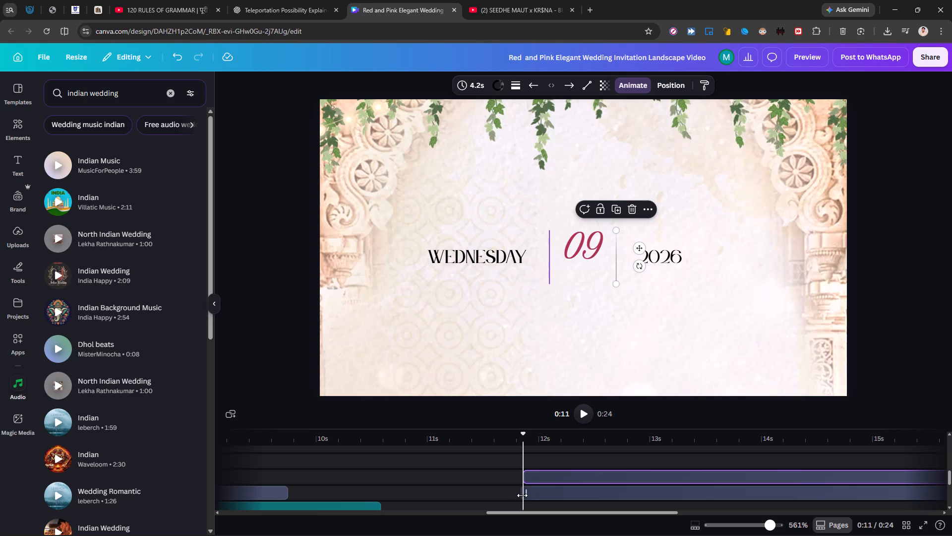
# Align the starts of the 09, Dec, Wednesday and 2026 texts precisely with the date page's start, 09 at 3.3 s and the others 4.2 s.
pyautogui.scroll(1, 525, 495)
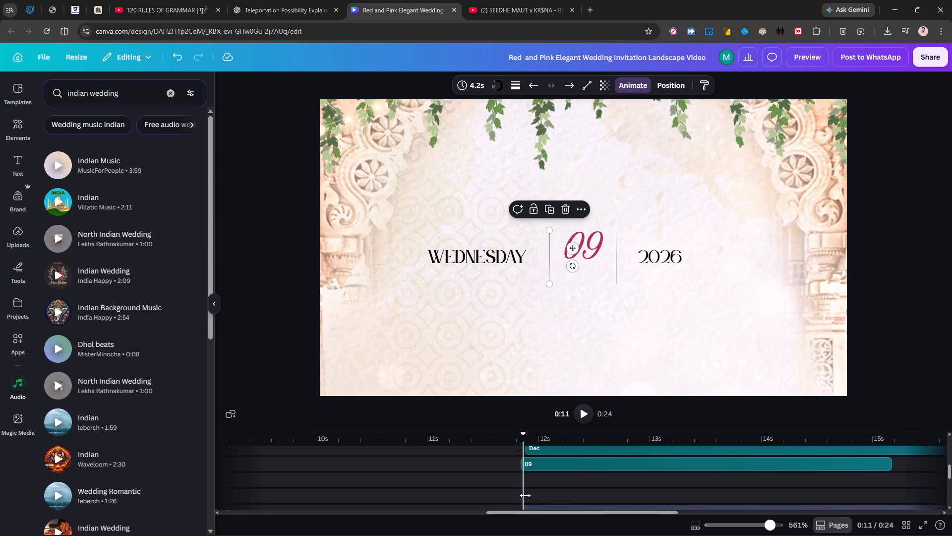
pyautogui.scroll(1, 525, 495)
pyautogui.click(524, 492)
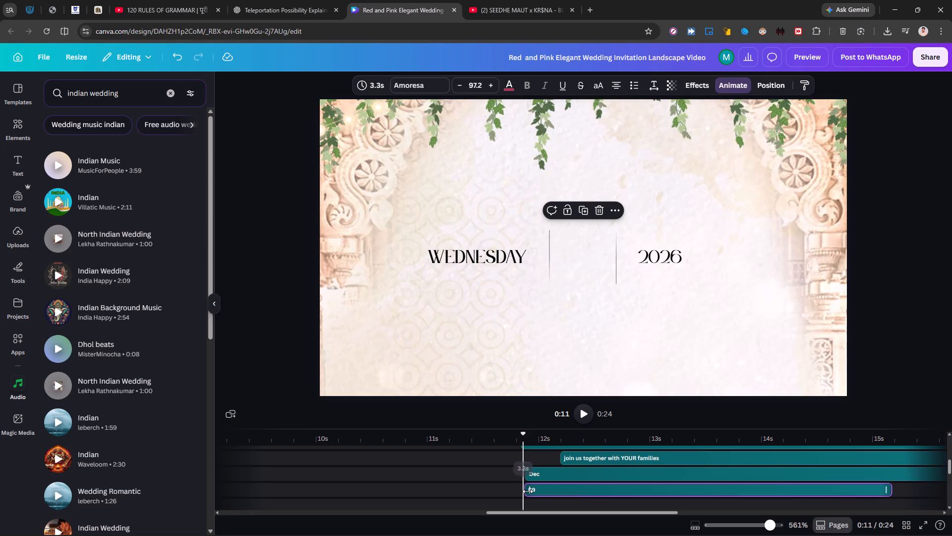
pyautogui.click(528, 476)
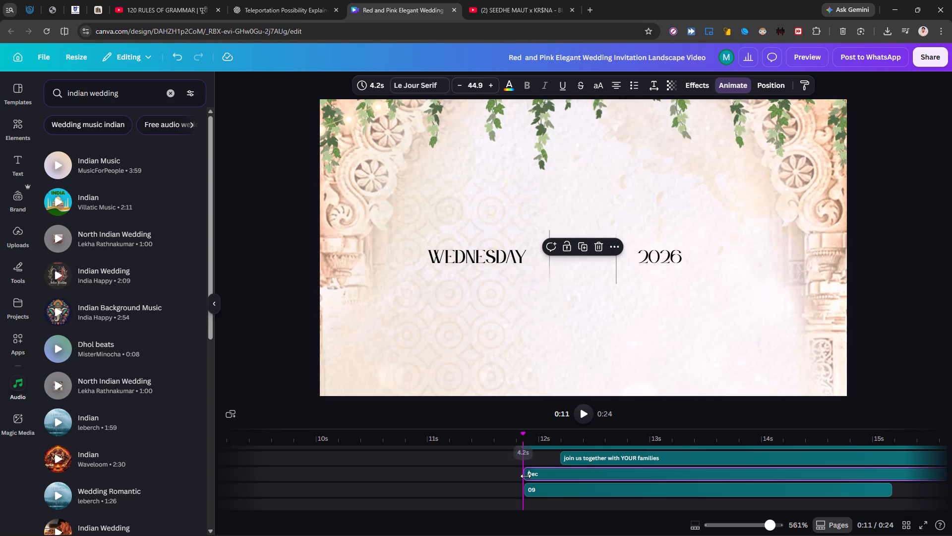
pyautogui.scroll(1, 525, 476)
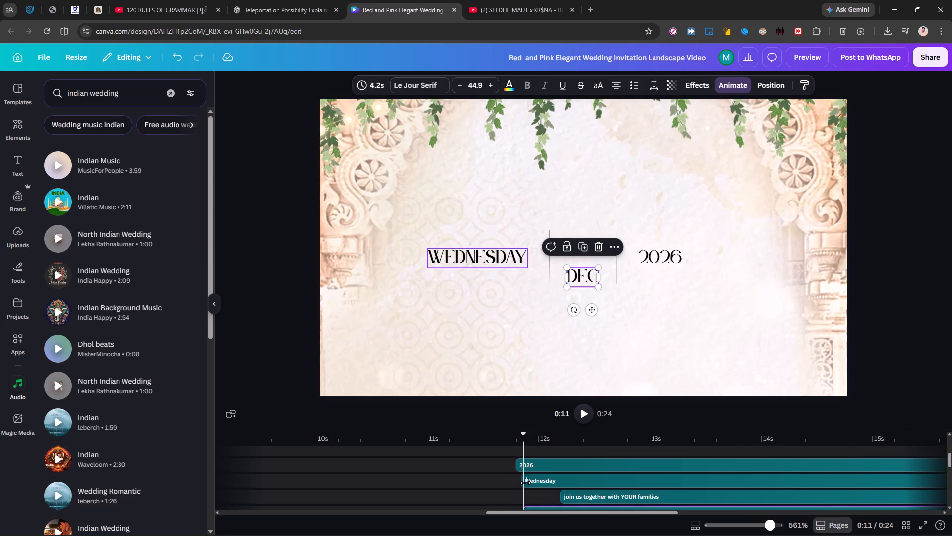
pyautogui.click(525, 483)
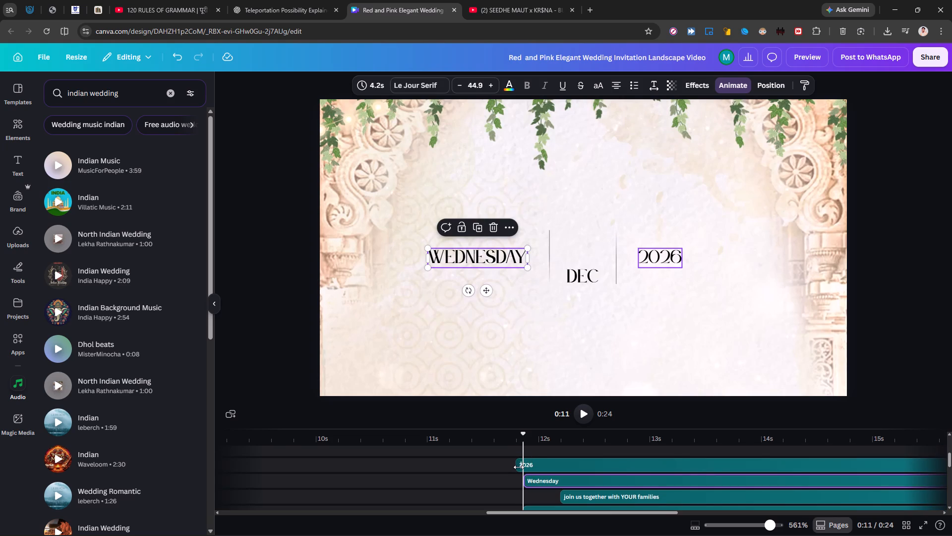
pyautogui.moveTo(519, 467); pyautogui.dragTo(525, 467)
# Play the video from about 11.2 s, just before the date page, through to the closing page to review the timings.
pyautogui.scroll(1, 525, 467)
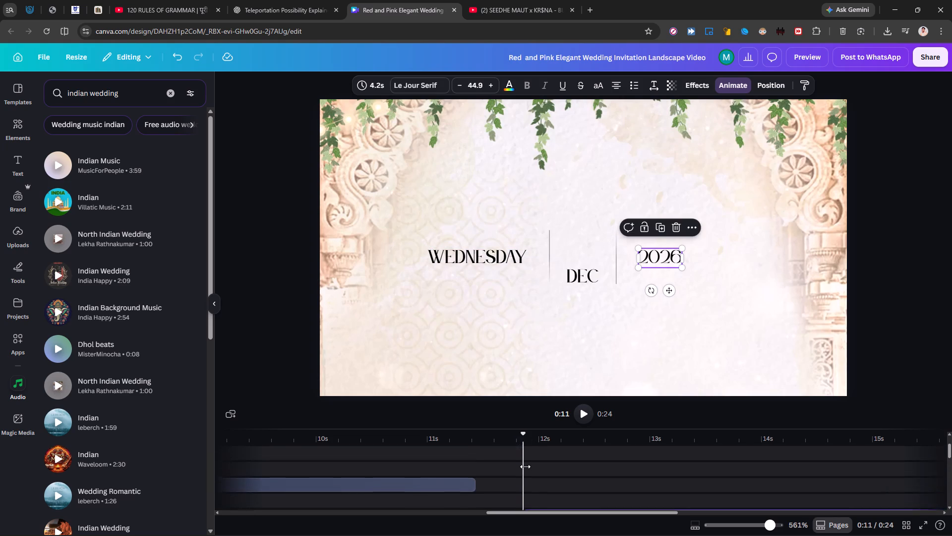
pyautogui.scroll(4, 525, 467)
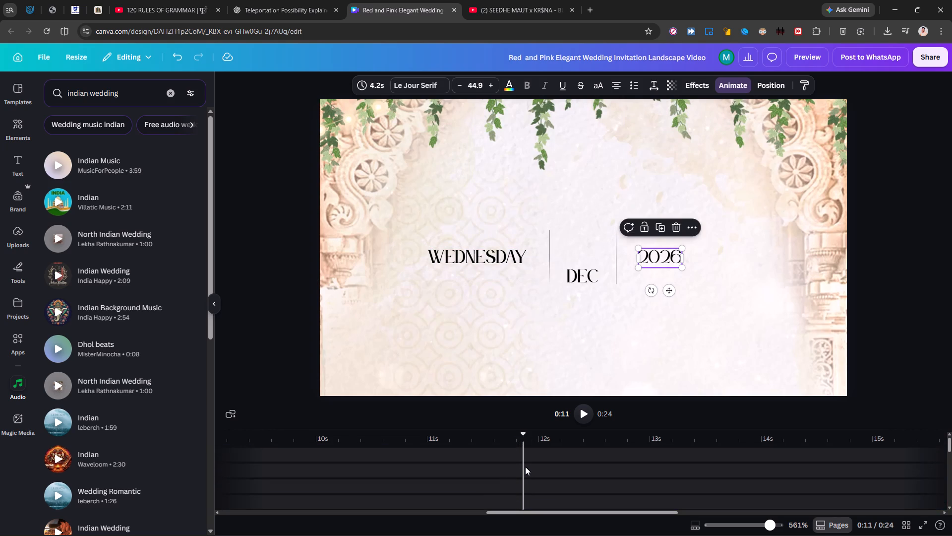
pyautogui.scroll(2, 525, 467)
pyautogui.scroll(-1, 525, 467)
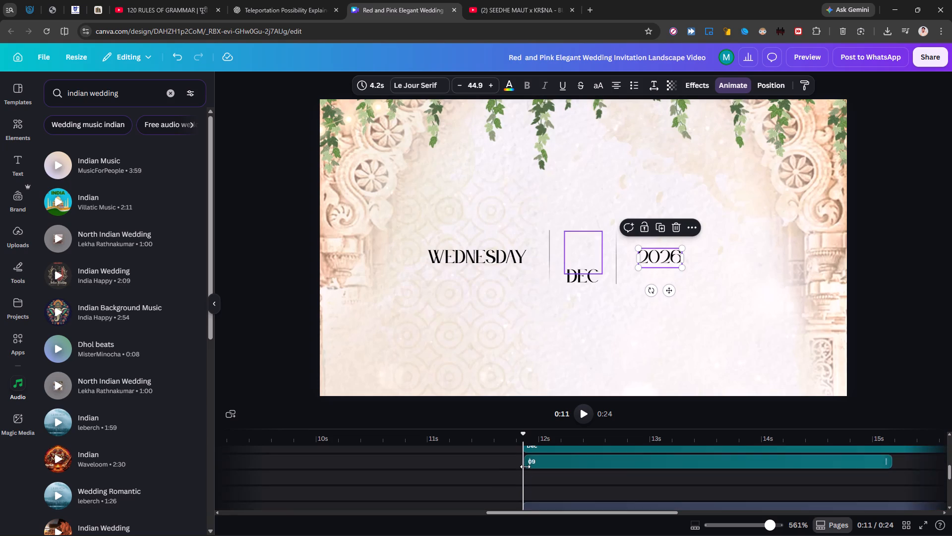
pyautogui.scroll(-3, 525, 467)
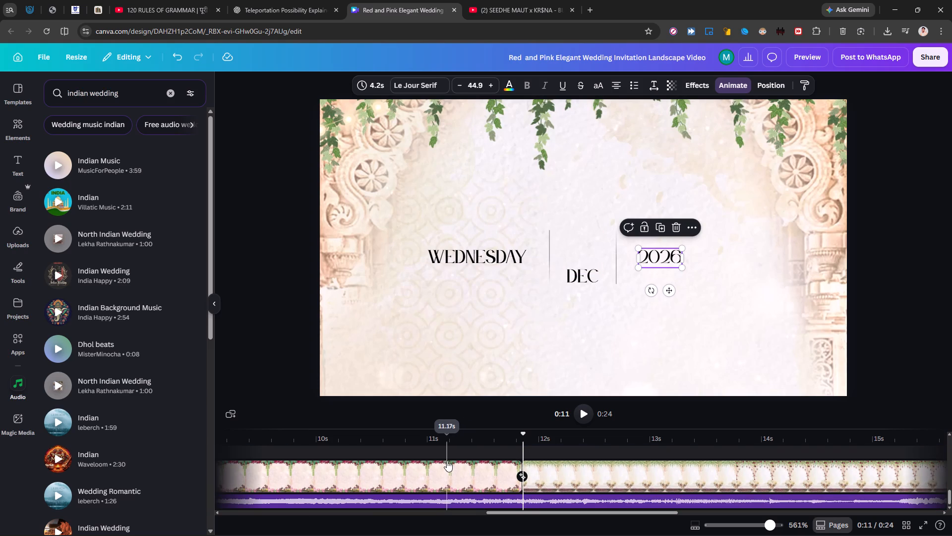
pyautogui.click(449, 465)
pyautogui.press('space')
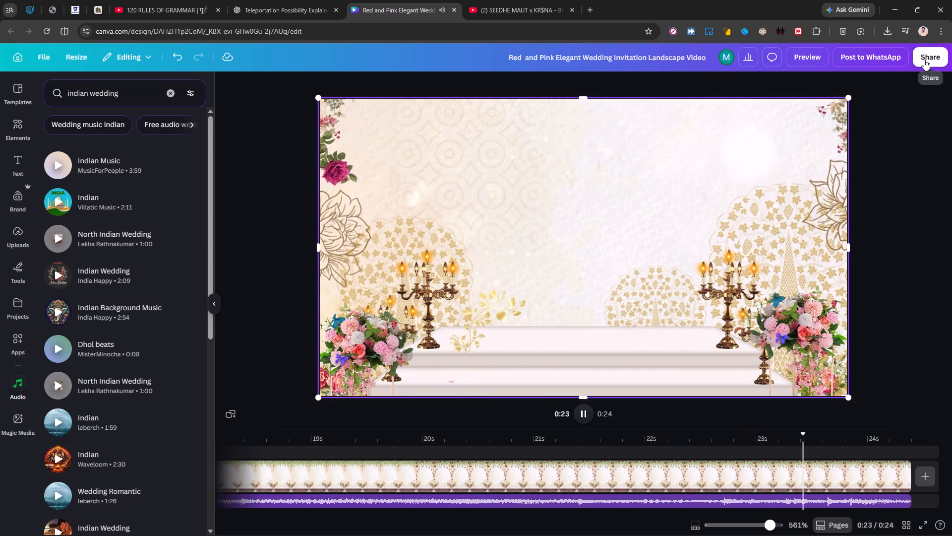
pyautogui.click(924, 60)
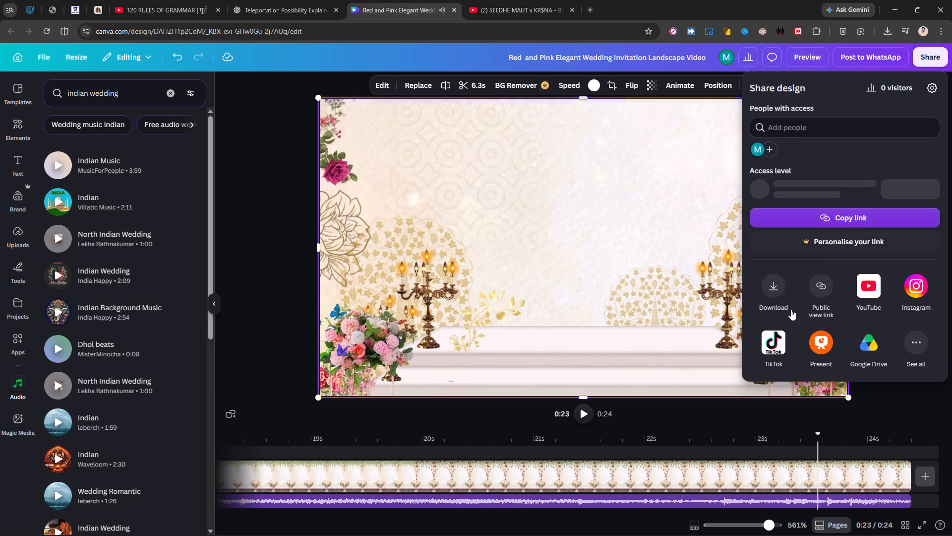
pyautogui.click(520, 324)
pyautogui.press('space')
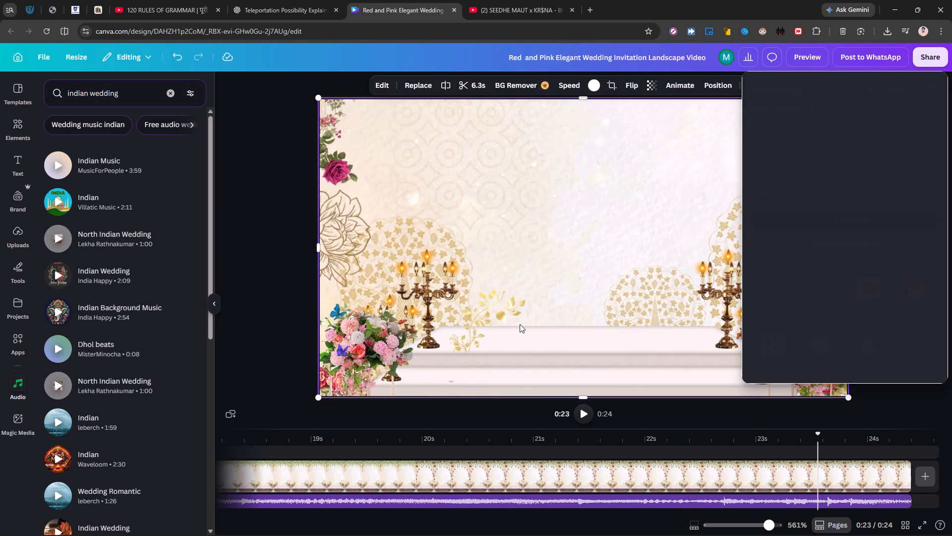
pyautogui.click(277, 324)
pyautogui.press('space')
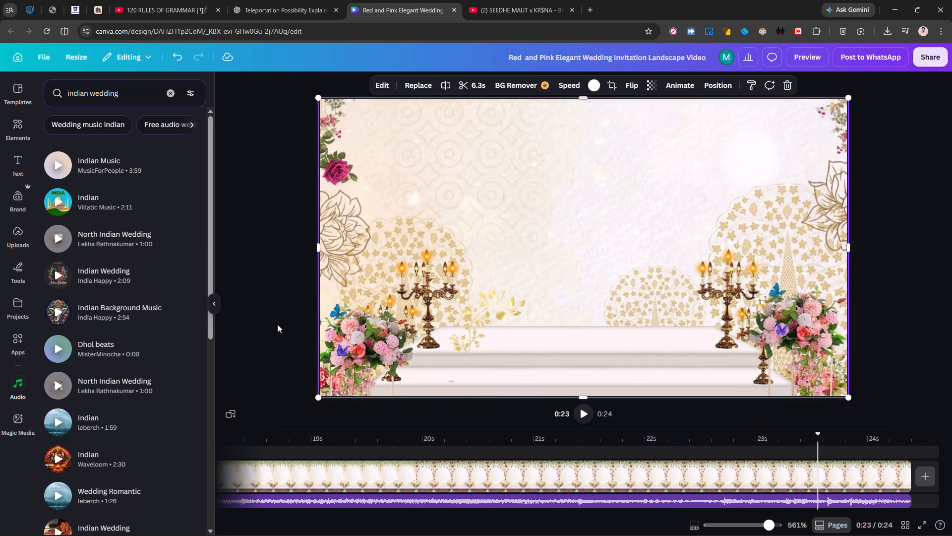
# Play the last second of the video to check how the closing page and music end.
pyautogui.click(592, 410)
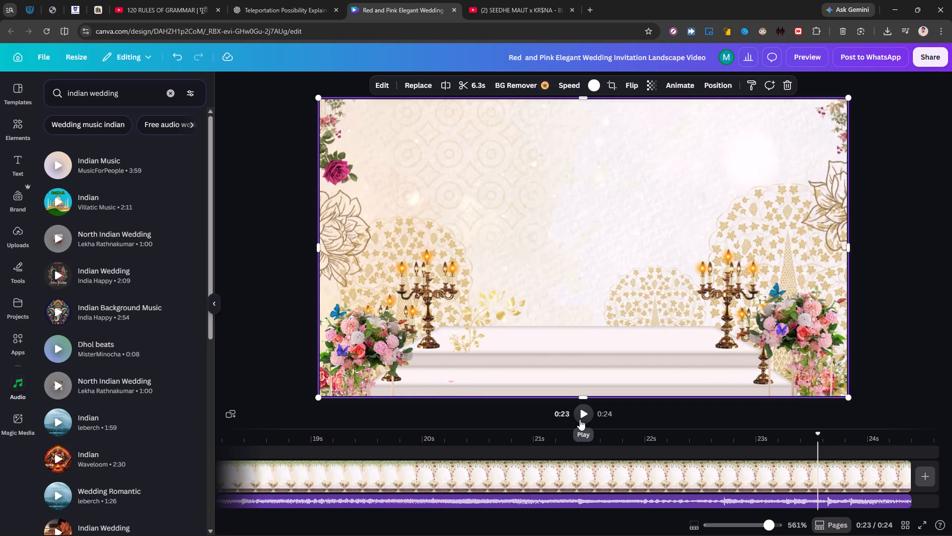
pyautogui.click(580, 419)
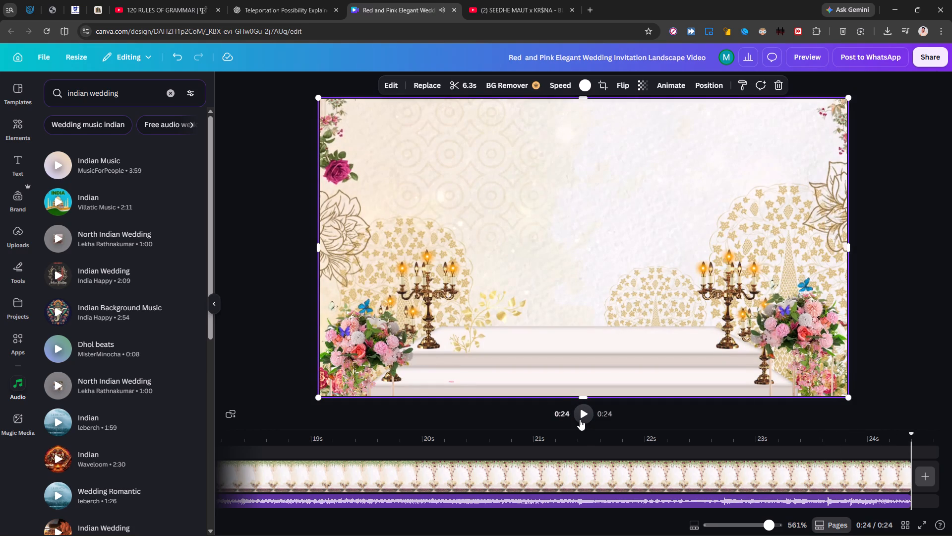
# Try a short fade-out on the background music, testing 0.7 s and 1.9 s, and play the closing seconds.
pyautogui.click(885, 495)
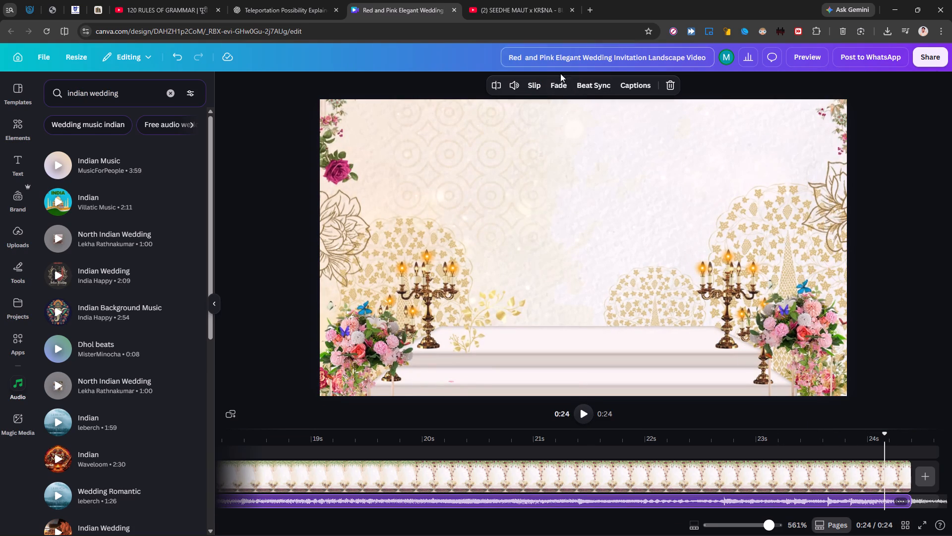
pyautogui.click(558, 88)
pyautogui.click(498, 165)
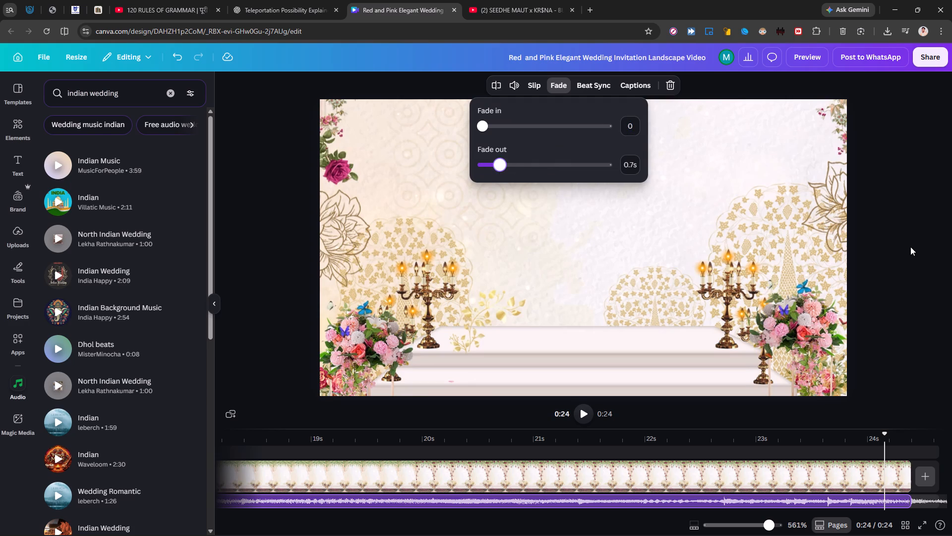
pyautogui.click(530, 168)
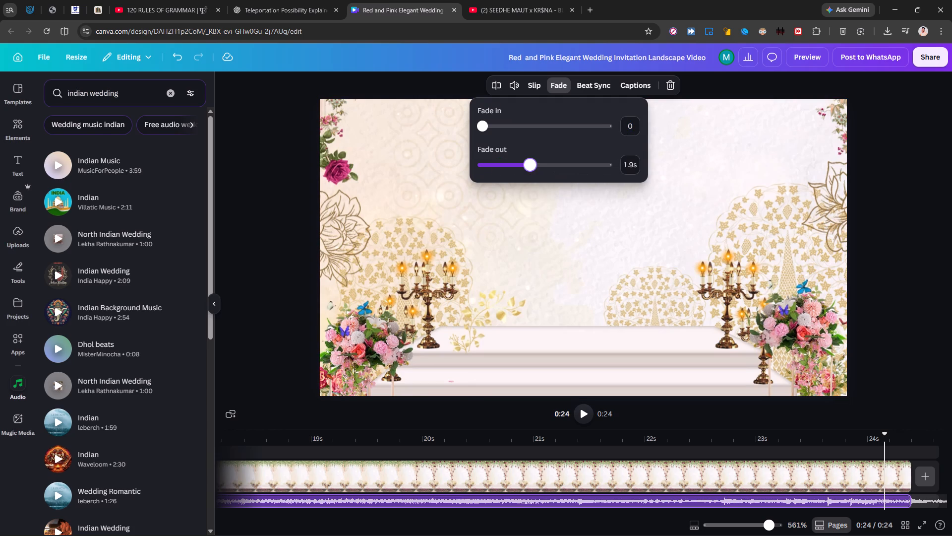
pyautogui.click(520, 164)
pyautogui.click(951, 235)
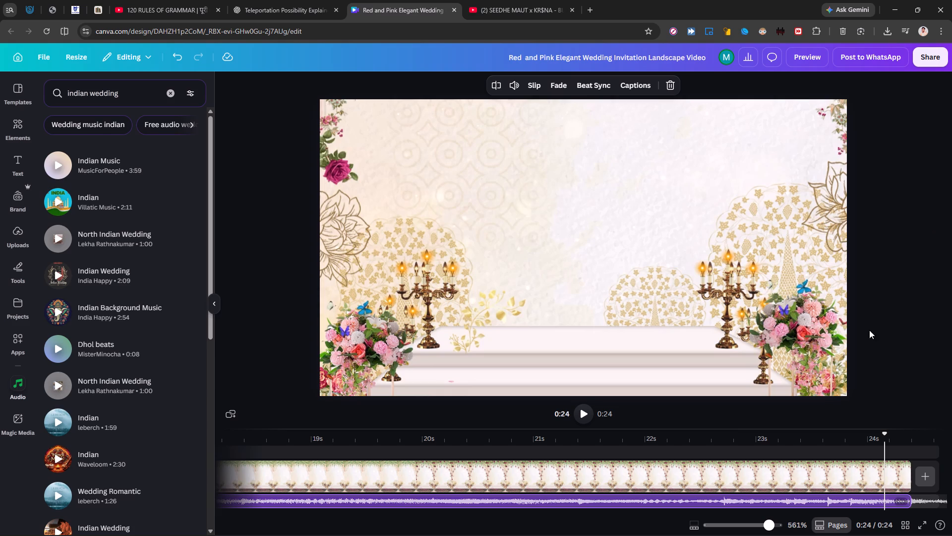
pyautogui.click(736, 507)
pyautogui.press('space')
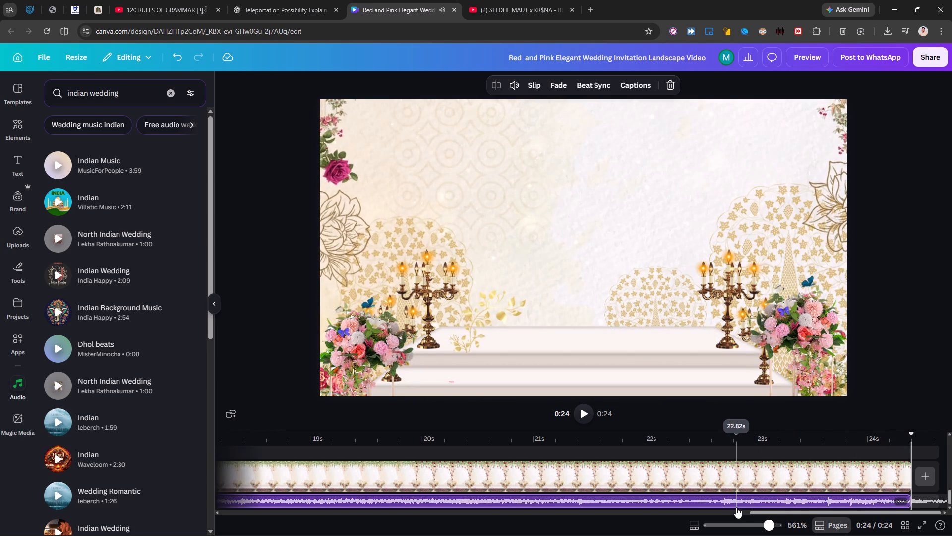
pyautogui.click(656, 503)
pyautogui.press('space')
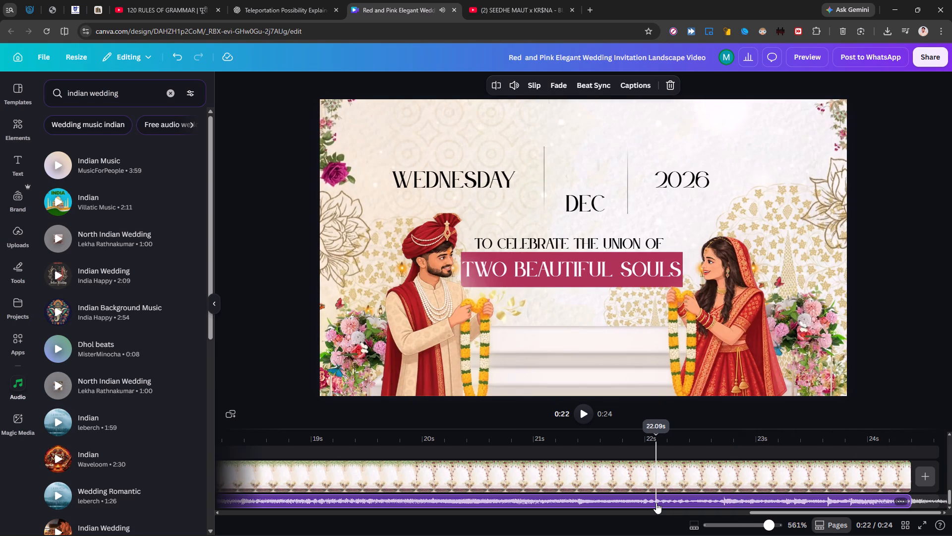
# Set the background music's fade-out to 2.5 s and play the video from about 22 s to check the ending.
pyautogui.click(556, 83)
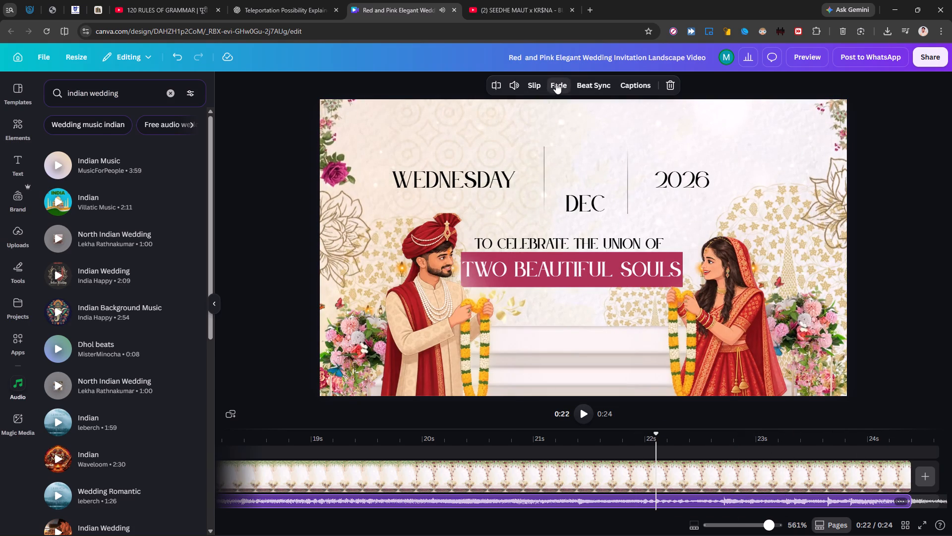
pyautogui.click(546, 162)
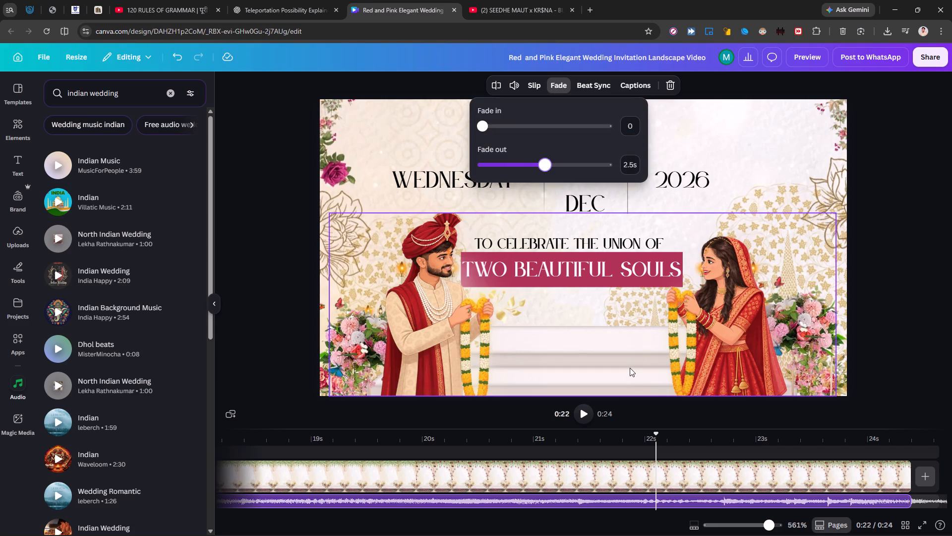
pyautogui.press('space')
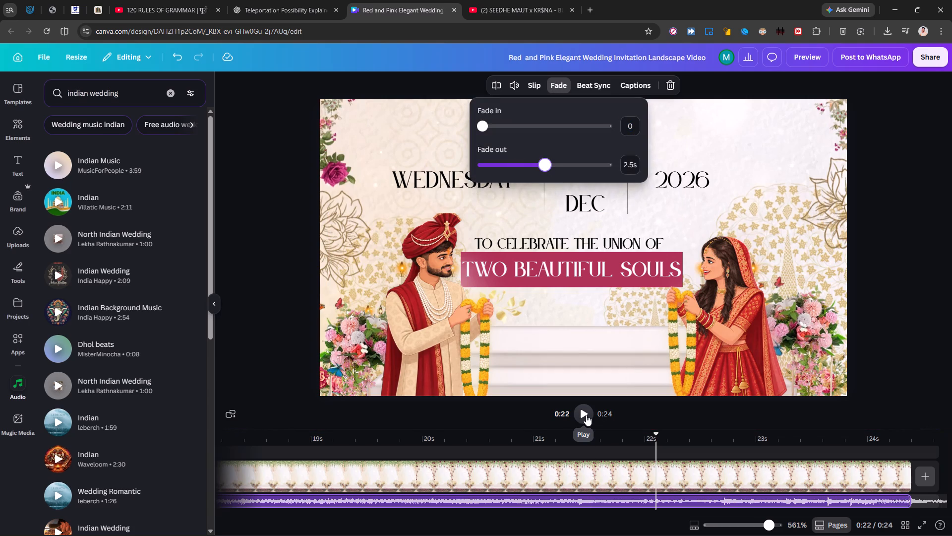
pyautogui.click(586, 415)
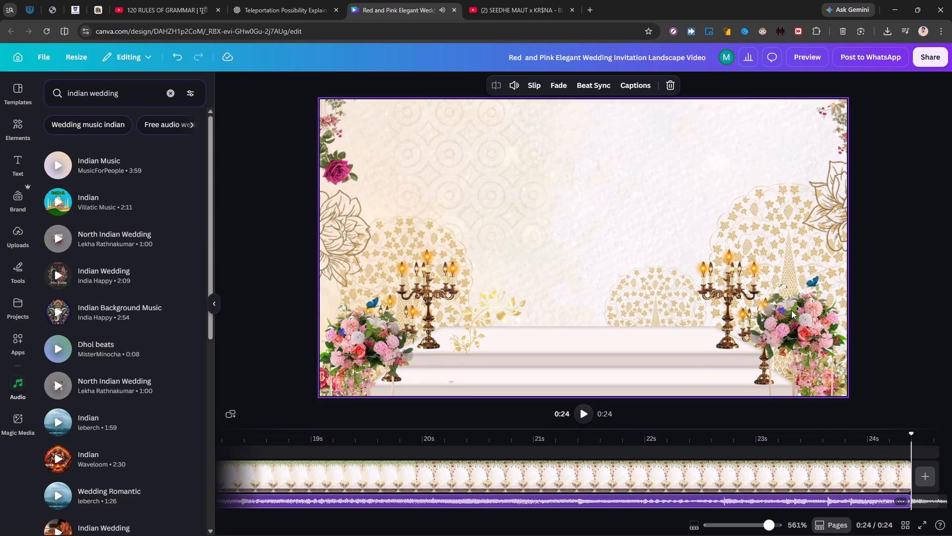
pyautogui.click(896, 319)
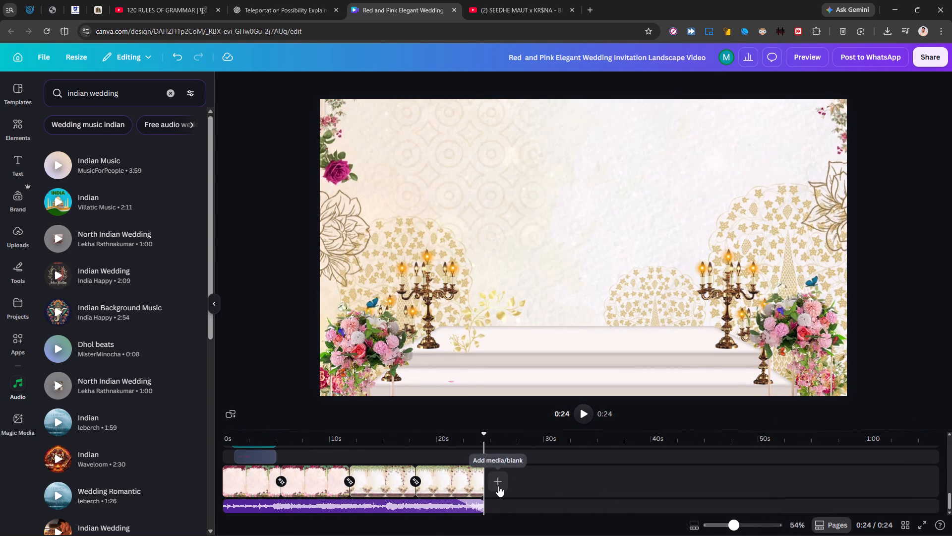
# Play the names page from about 6 s into the start of the date page to check when its elements leave.
pyautogui.hscroll(3, 381, 482)
pyautogui.scroll(3, 381, 482)
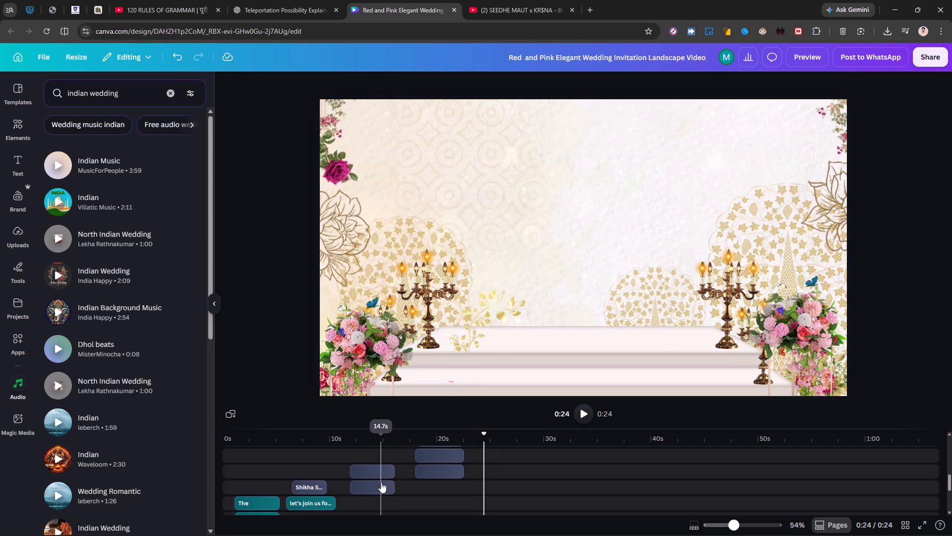
pyautogui.scroll(5, 381, 482)
pyautogui.scroll(-3, 381, 482)
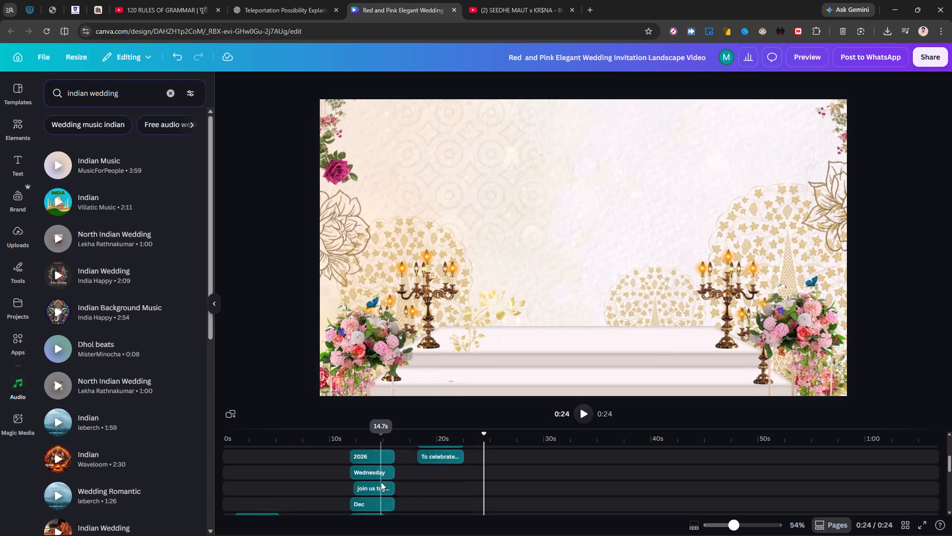
pyautogui.scroll(-3, 381, 482)
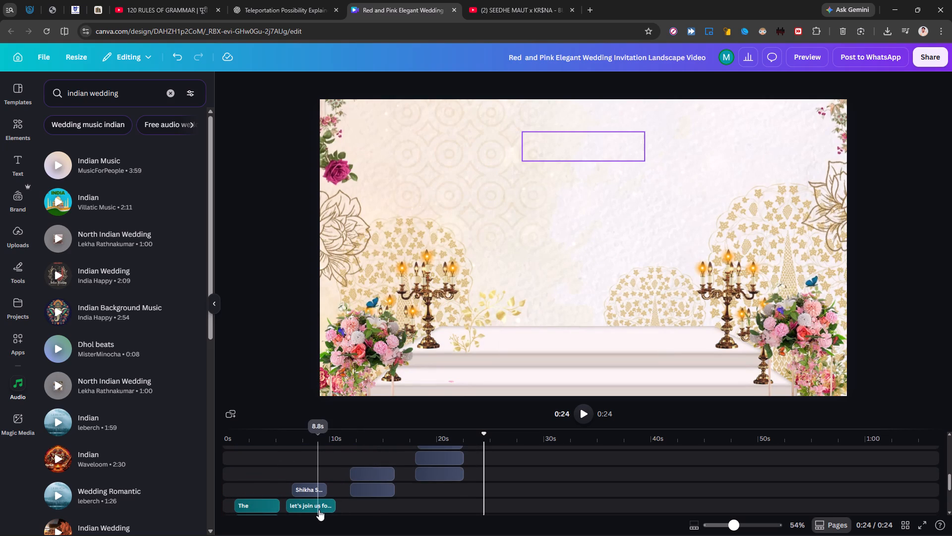
pyautogui.click(321, 504)
pyautogui.press('space')
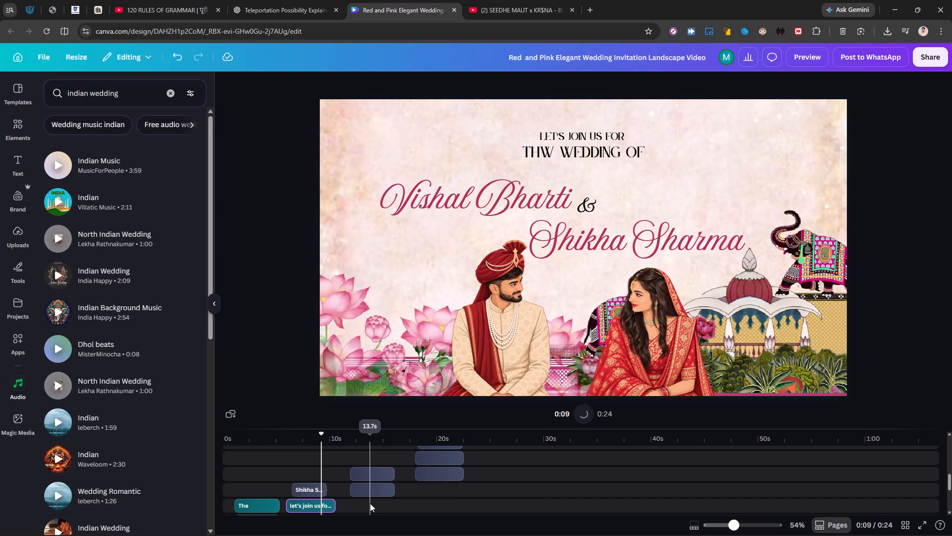
pyautogui.click(287, 486)
pyautogui.click(582, 418)
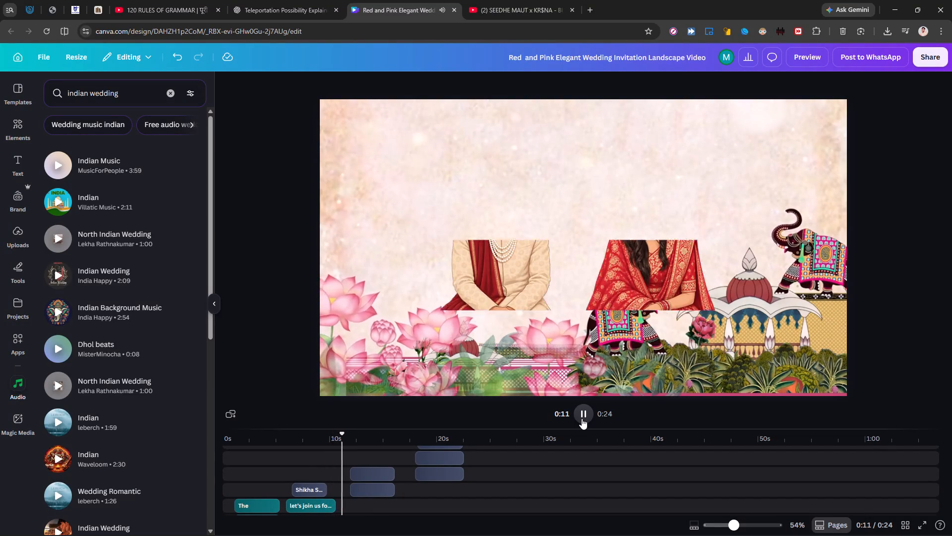
pyautogui.press('space')
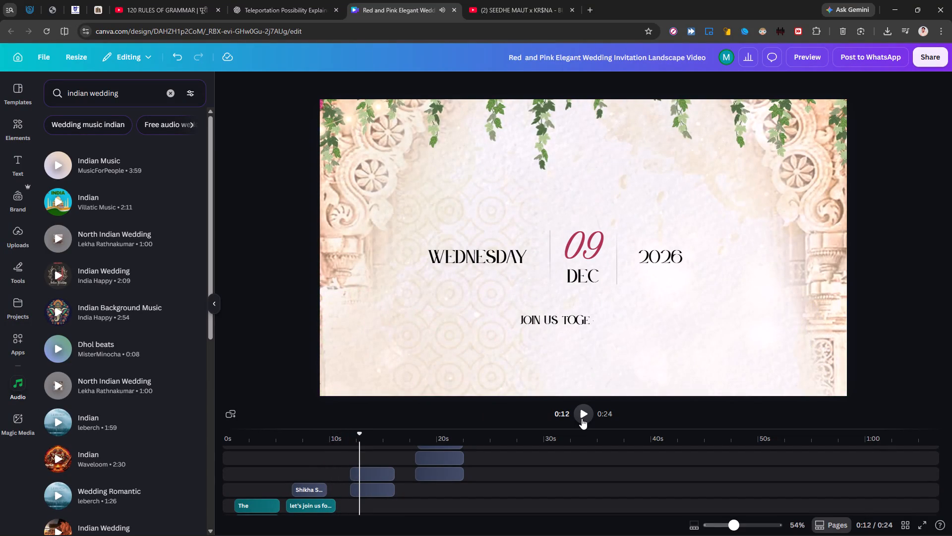
# Extend the seated couple illustration on the names page to end at about 11.6 s, lasting 6.1 s.
pyautogui.scroll(-1, 348, 487)
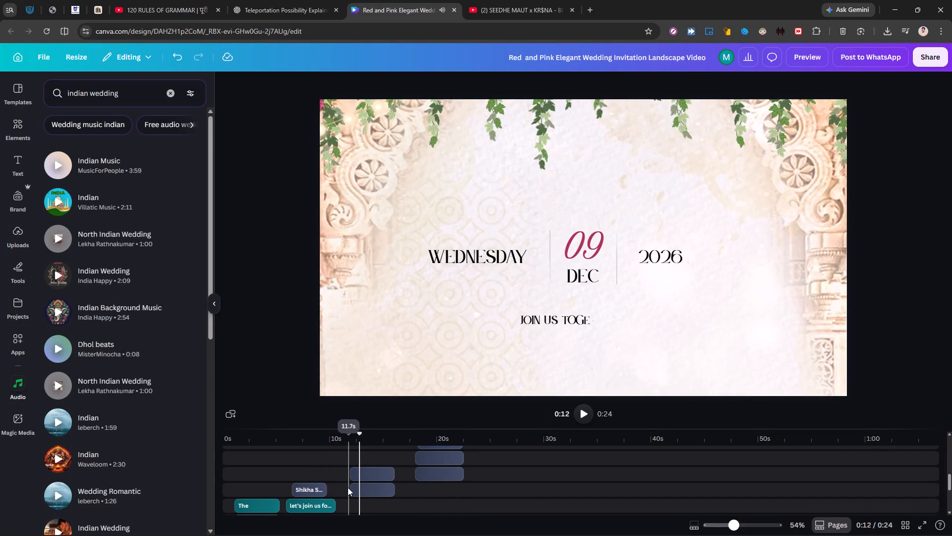
pyautogui.scroll(-1, 348, 487)
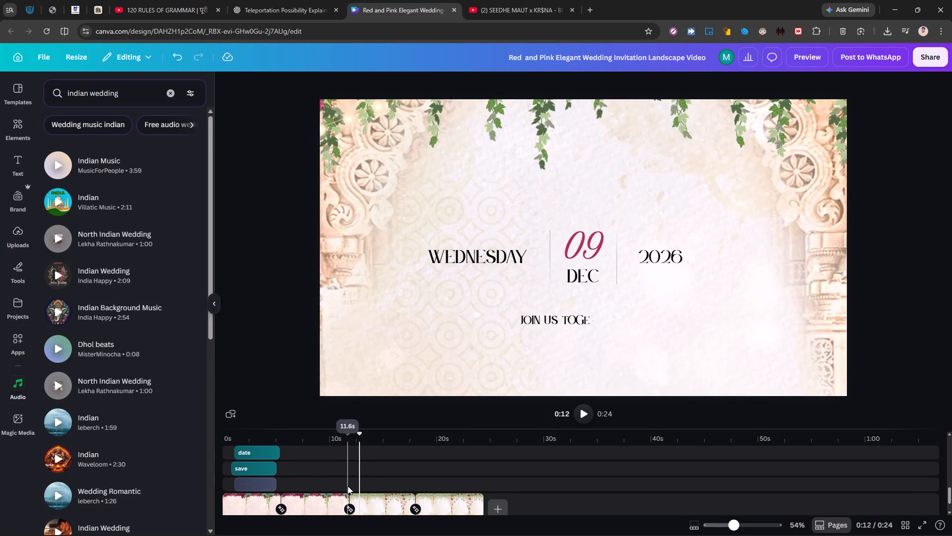
pyautogui.click(348, 481)
pyautogui.scroll(1, 348, 481)
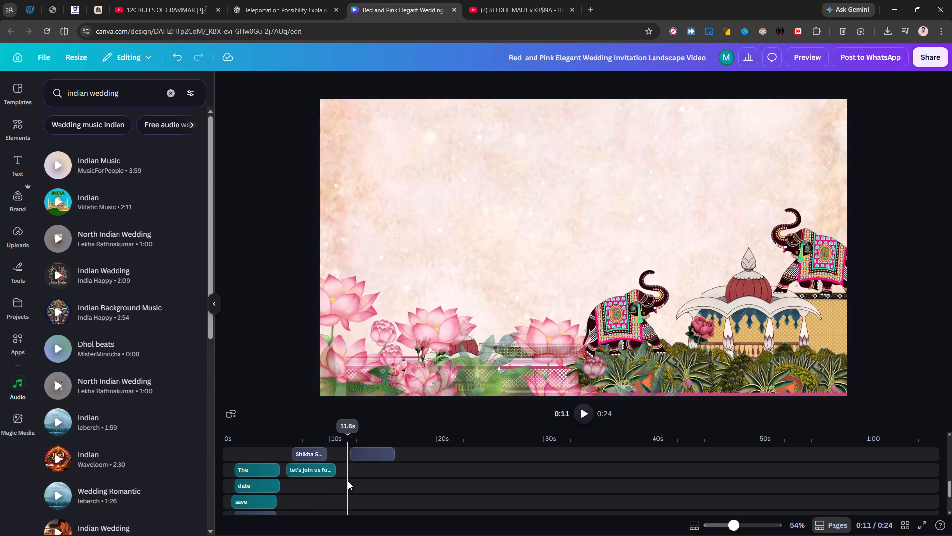
pyautogui.scroll(3, 325, 465)
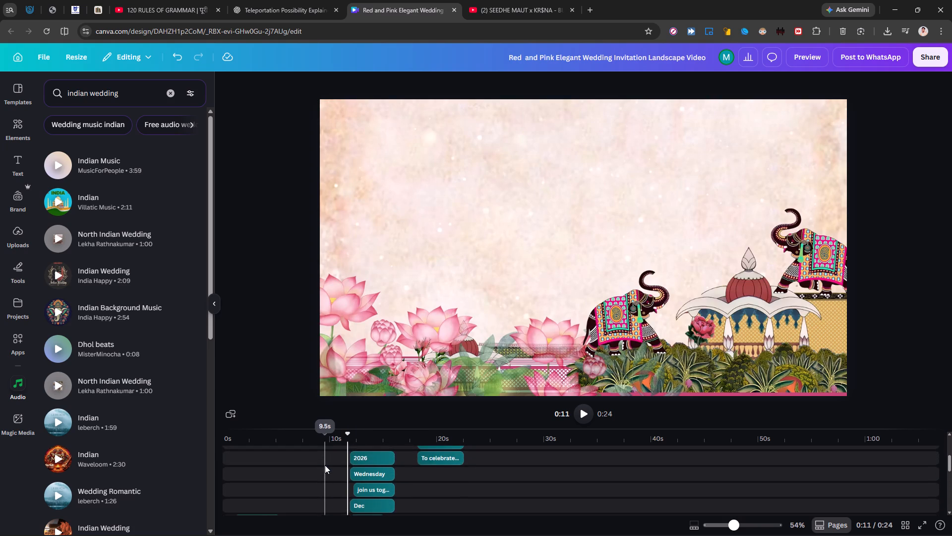
pyautogui.scroll(1, 325, 465)
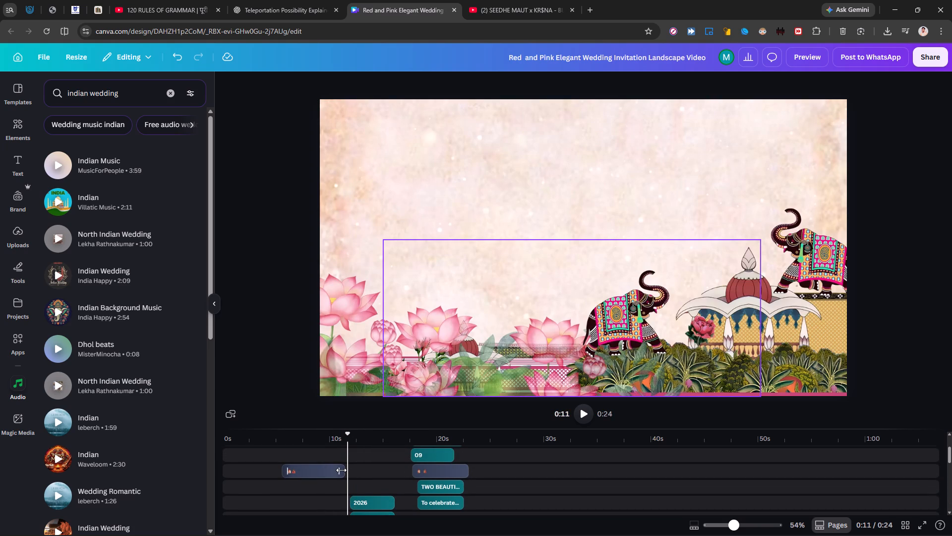
pyautogui.click(341, 470)
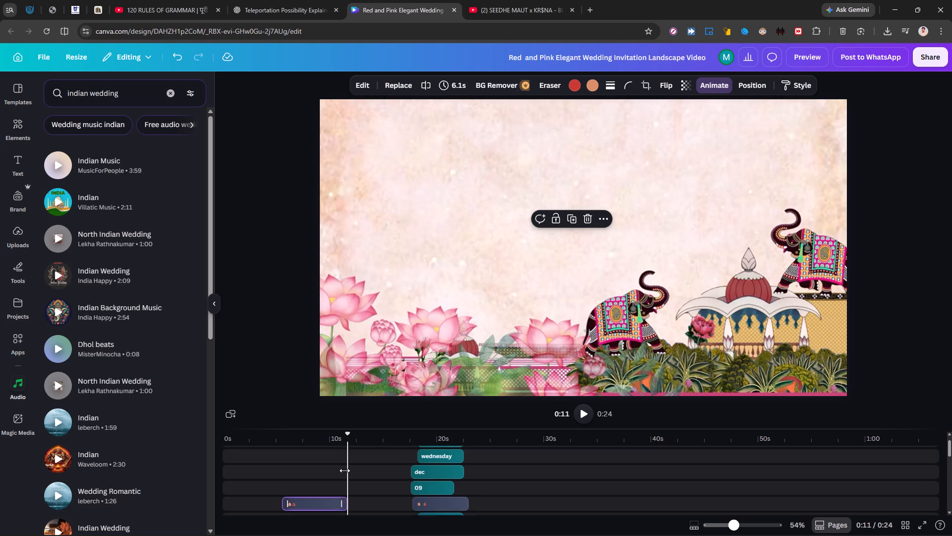
# Extend the grouped couple's names on the names page to end together with the "let's join us for" text.
pyautogui.scroll(-2, 345, 470)
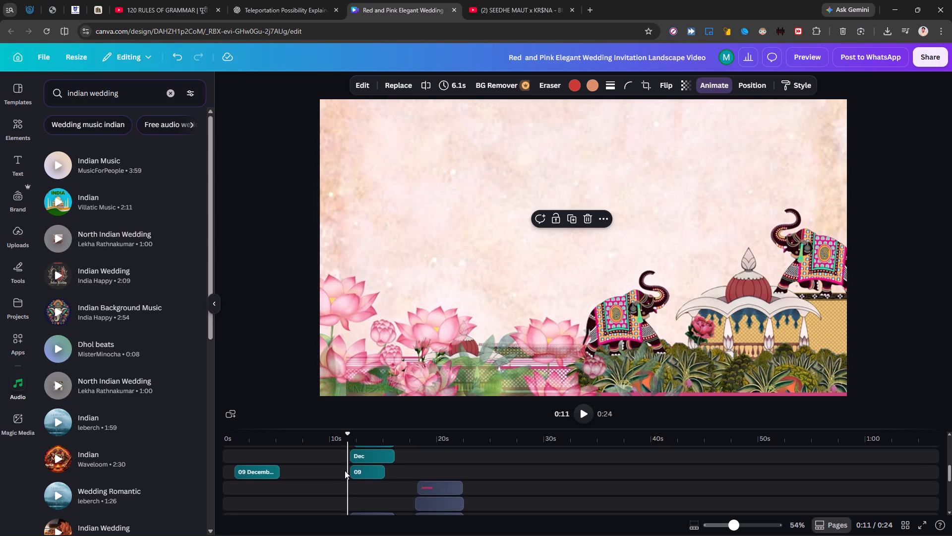
pyautogui.scroll(-1, 345, 470)
pyautogui.scroll(1, 345, 470)
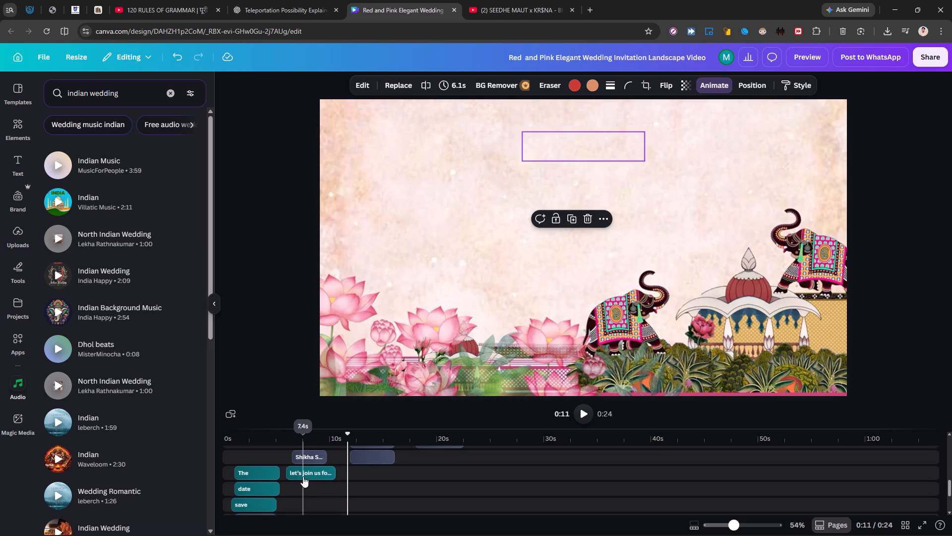
pyautogui.scroll(3, 303, 476)
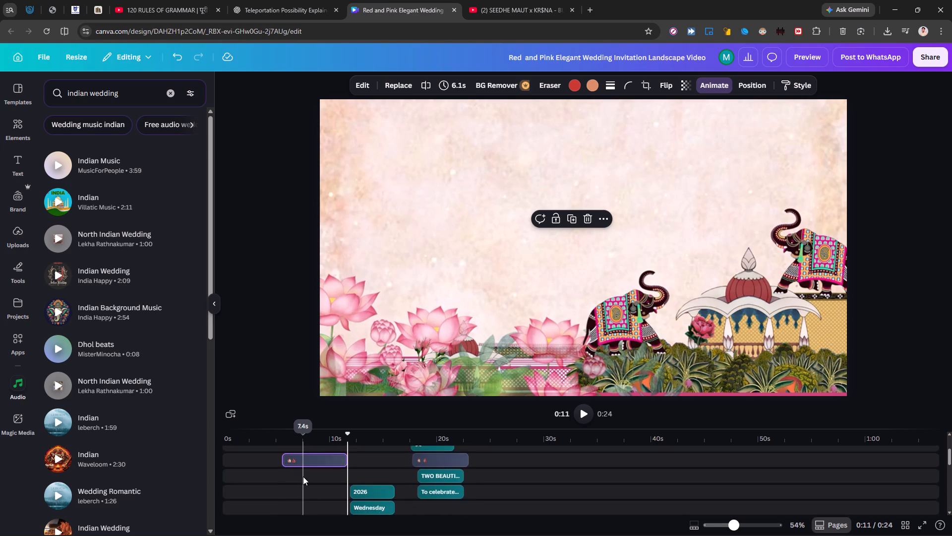
pyautogui.scroll(2, 303, 476)
pyautogui.scroll(-5, 303, 476)
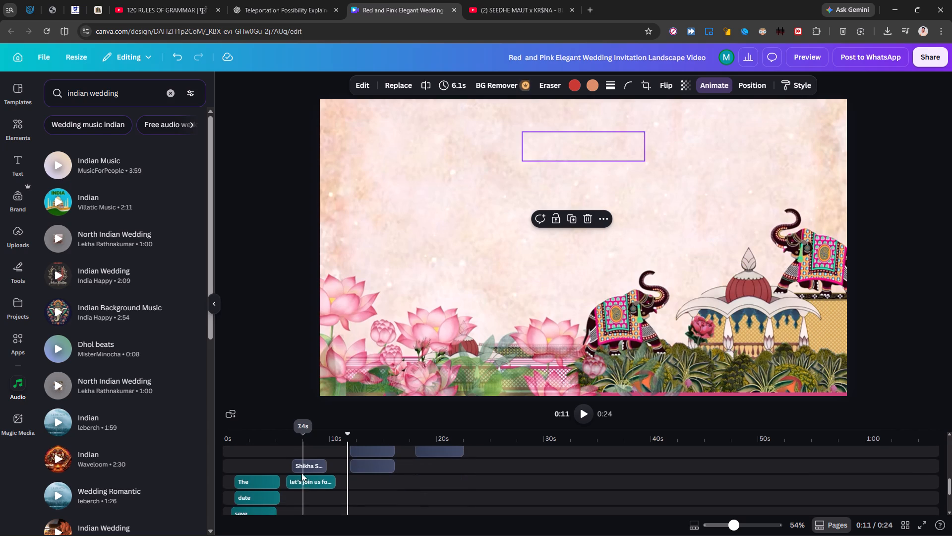
pyautogui.click(300, 468)
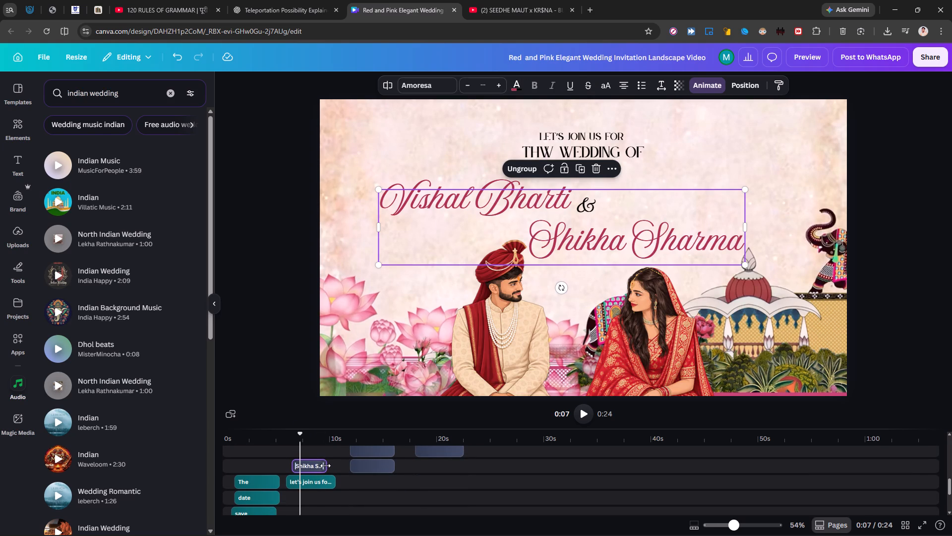
pyautogui.click(326, 465)
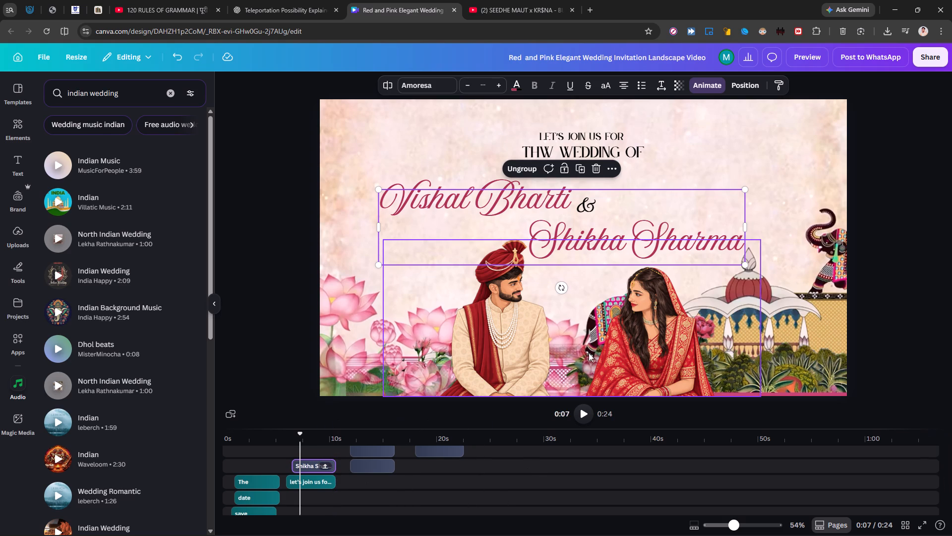
# Play the video from about 7 s on the names page through to the closing page to review the timings.
pyautogui.click(584, 420)
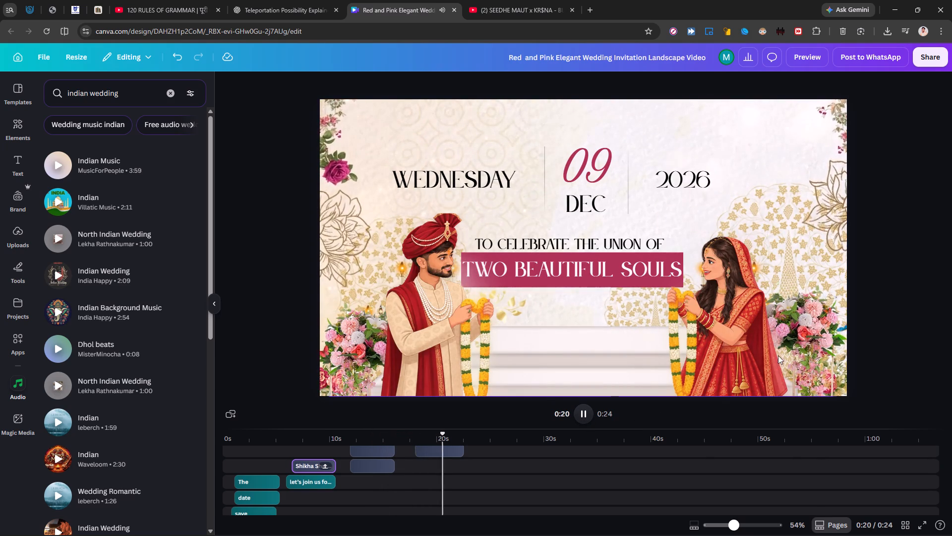
# Download the invitation video as an MP4 at 1080p quality.
pyautogui.click(935, 56)
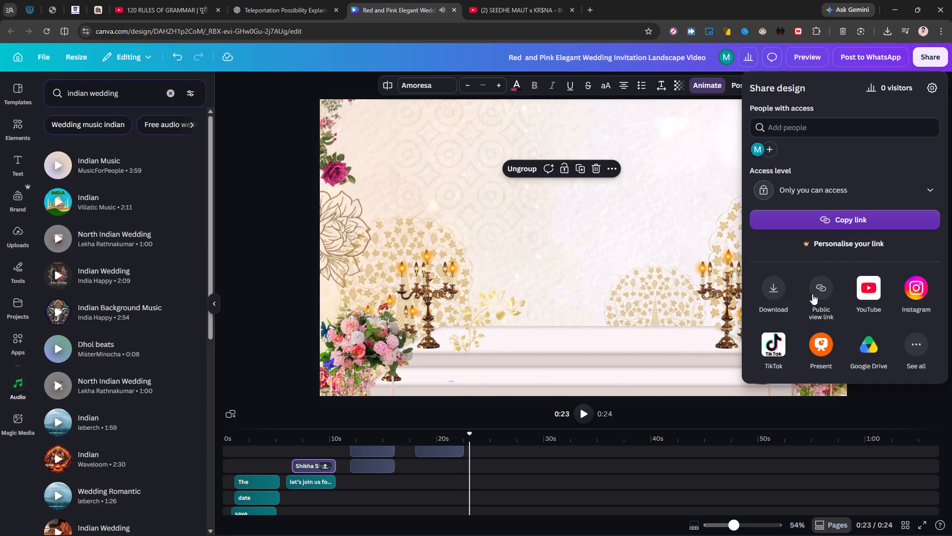
pyautogui.click(764, 287)
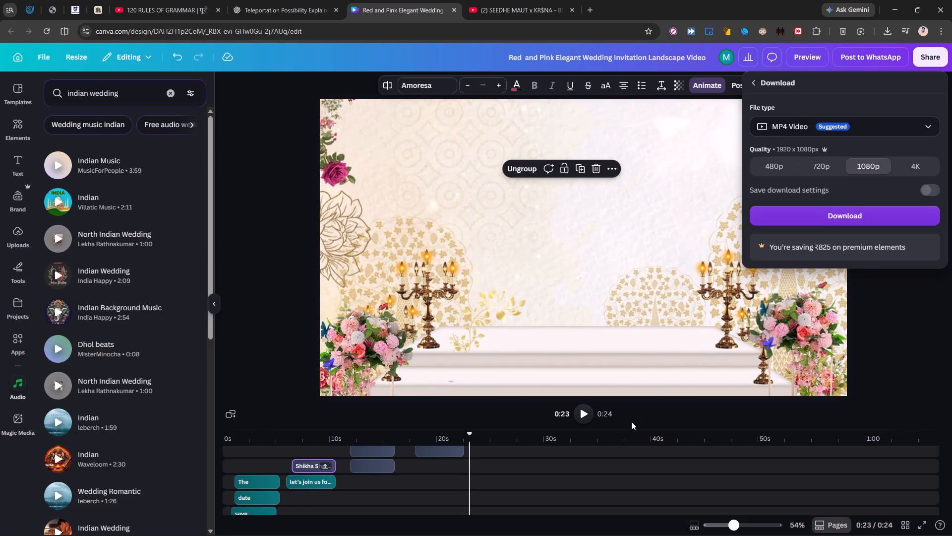
pyautogui.scroll(-3, 592, 453)
pyautogui.click(823, 209)
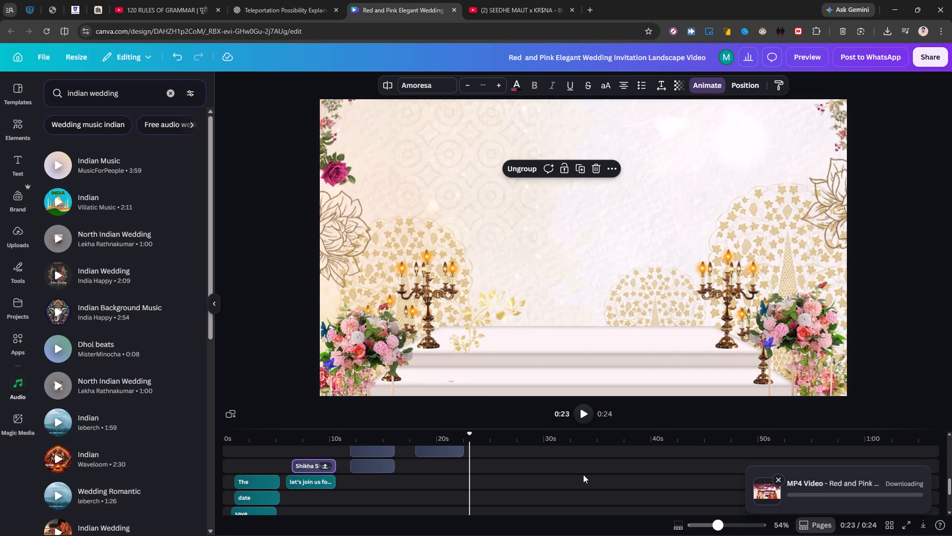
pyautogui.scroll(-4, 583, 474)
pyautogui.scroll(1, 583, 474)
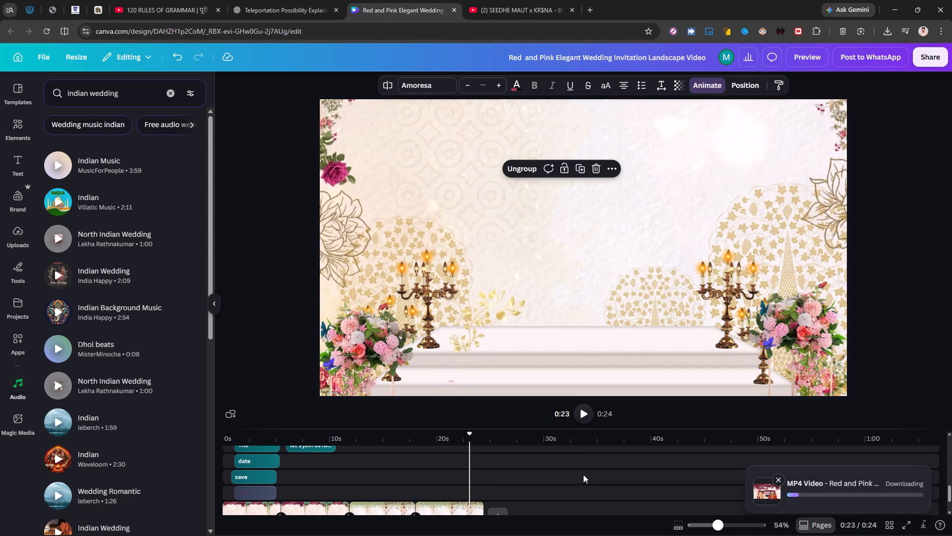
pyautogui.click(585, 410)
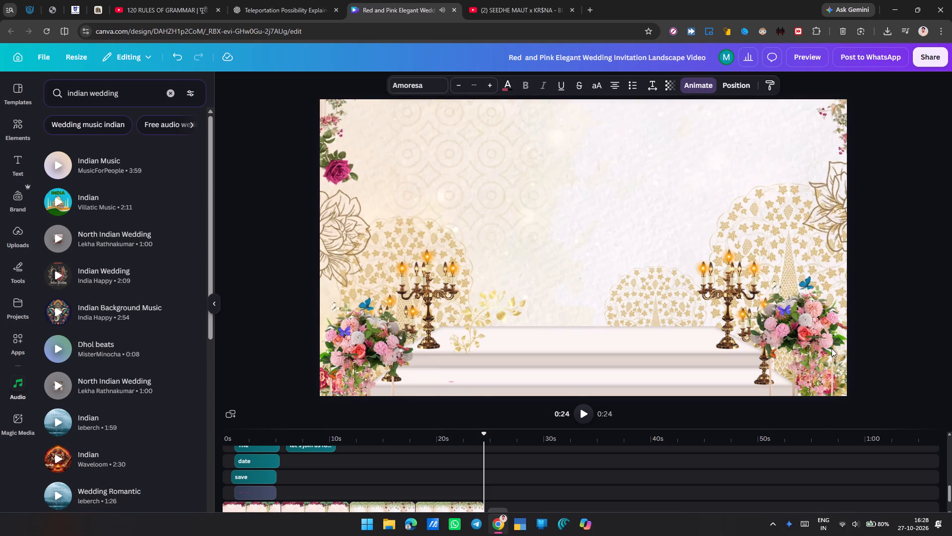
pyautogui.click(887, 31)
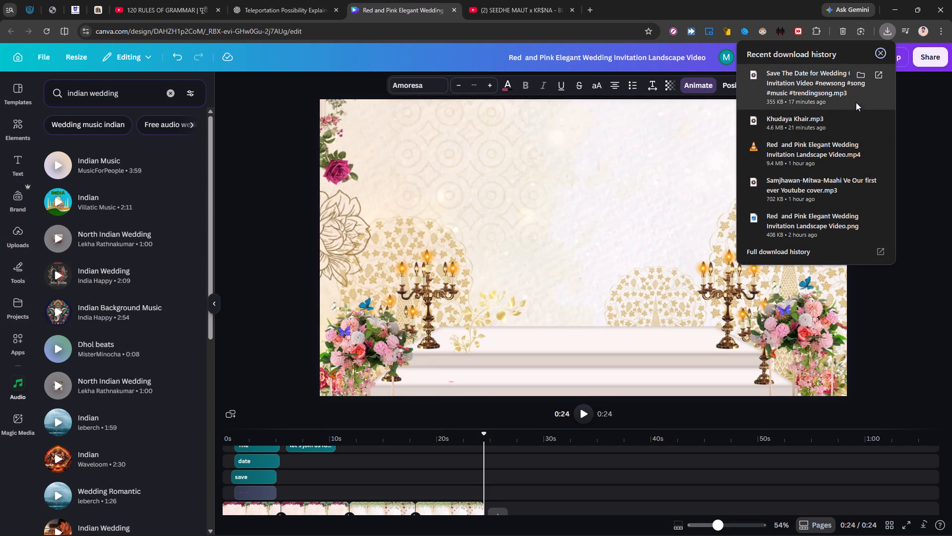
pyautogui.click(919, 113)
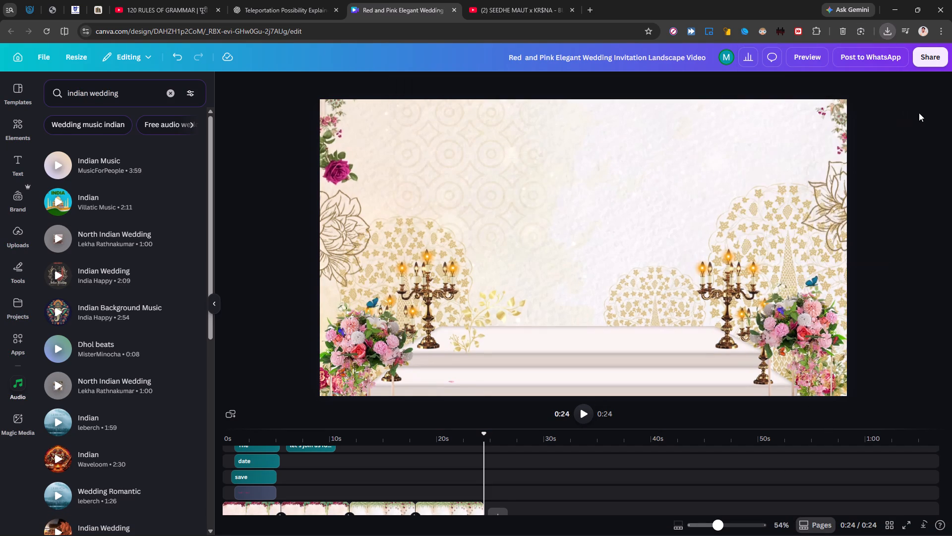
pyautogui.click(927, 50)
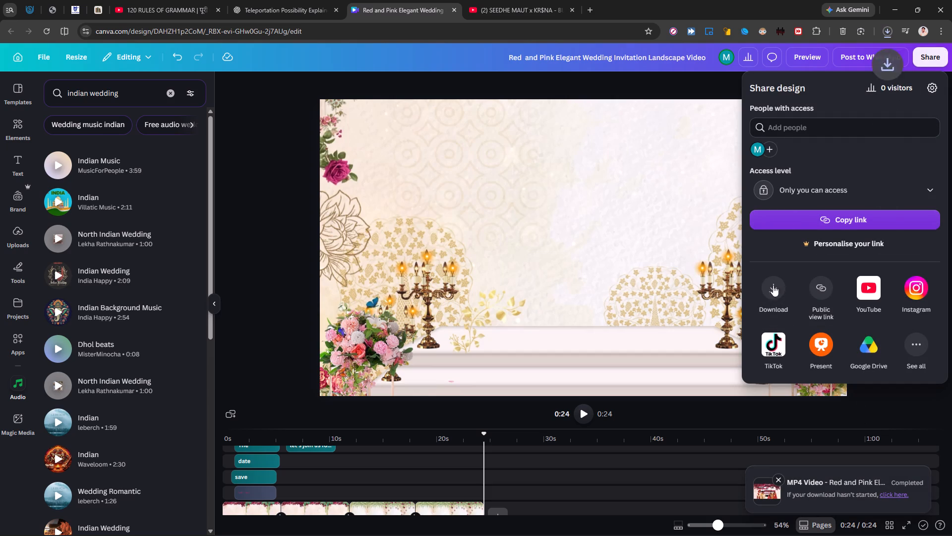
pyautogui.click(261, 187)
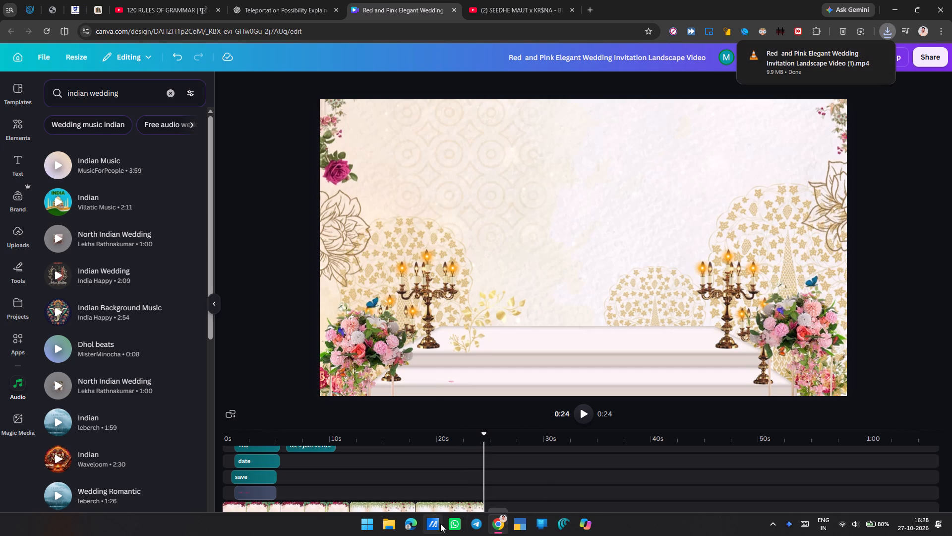
# Play the downloaded invitation MP4 full screen in VLC to review it, declining the player update, and close the player.
pyautogui.doubleClick(804, 63)
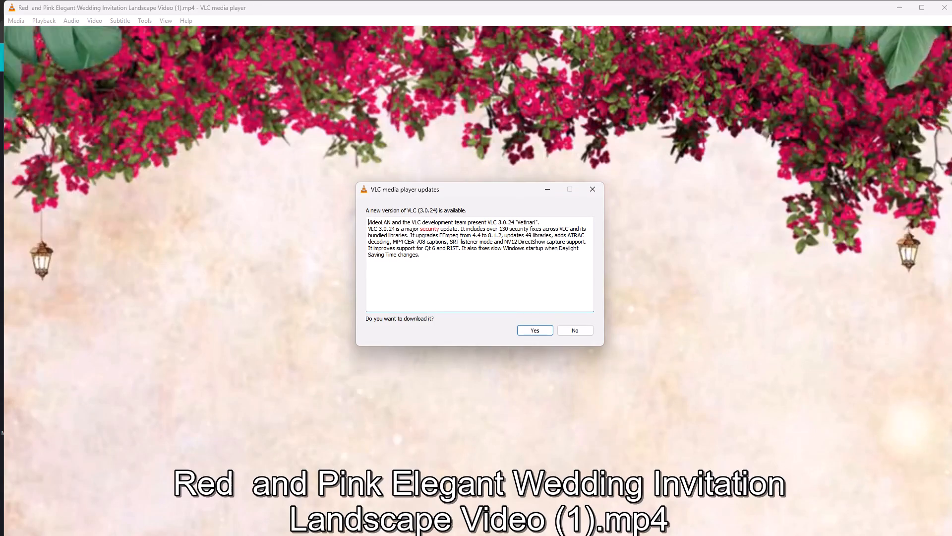
pyautogui.click(569, 332)
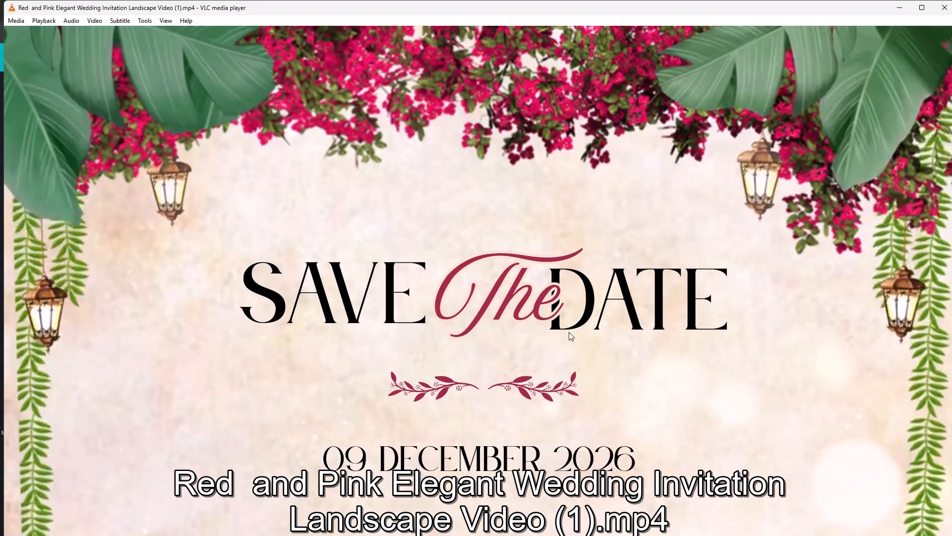
pyautogui.doubleClick(691, 154)
pyautogui.press('Left')
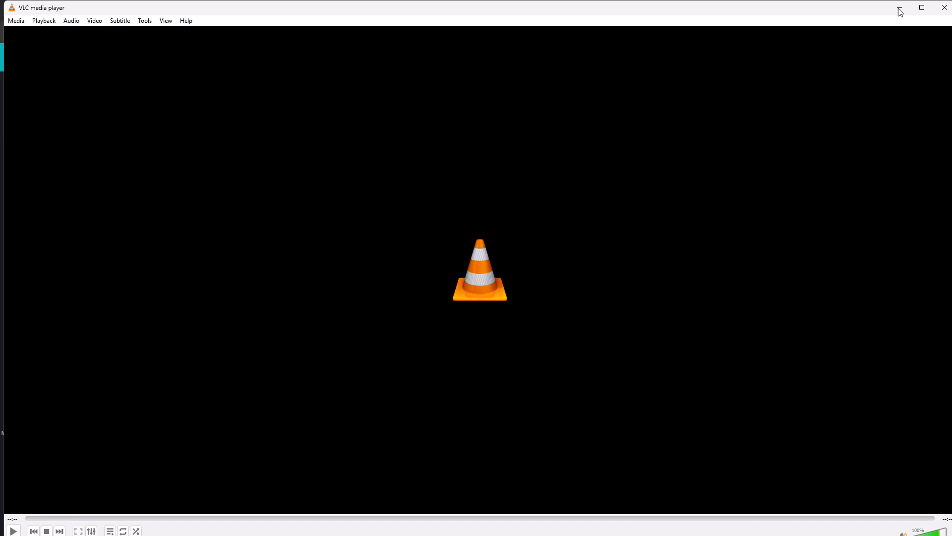
pyautogui.click(948, 4)
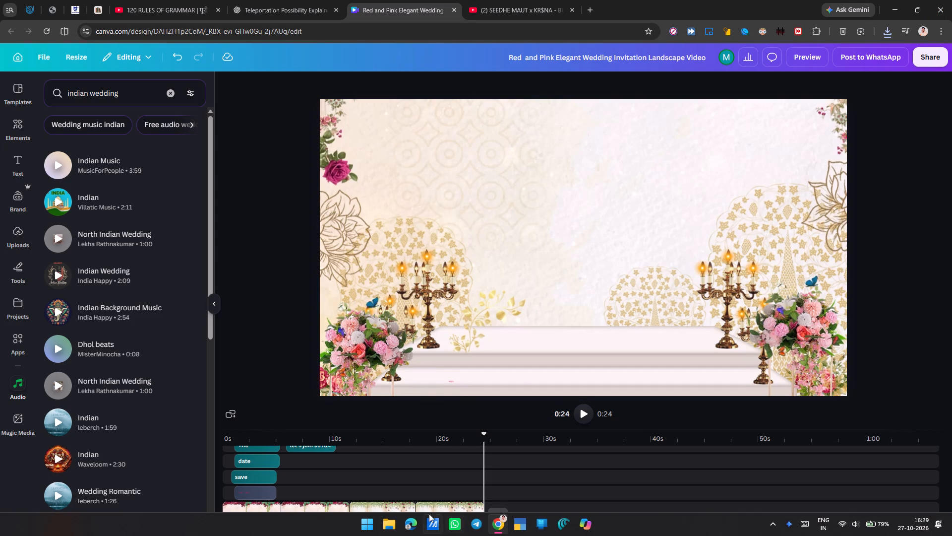
# Launch WhatsApp.
pyautogui.click(447, 525)
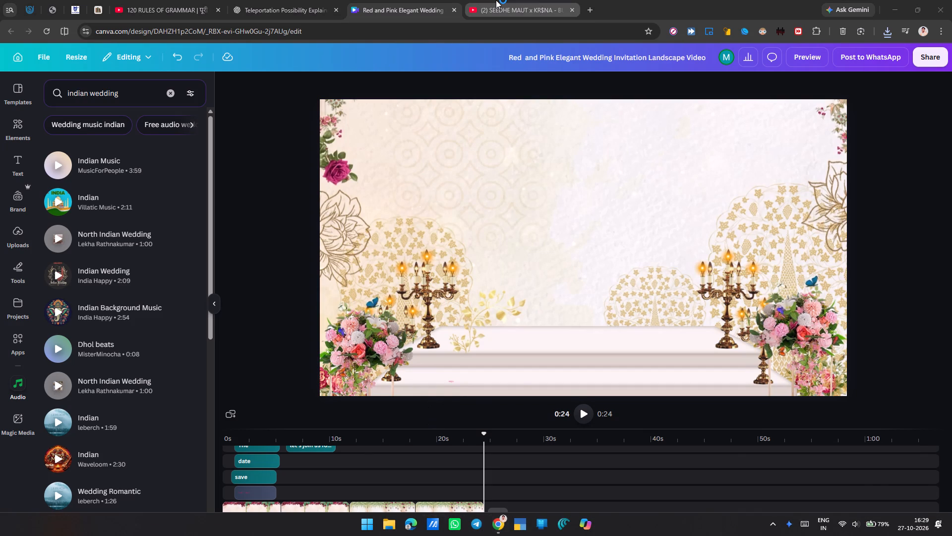
# Switch to the SEEDHE MAUT x KR$NA - BUZZ video on YouTube and resume its playback.
pyautogui.click(496, 0)
pyautogui.press('space')
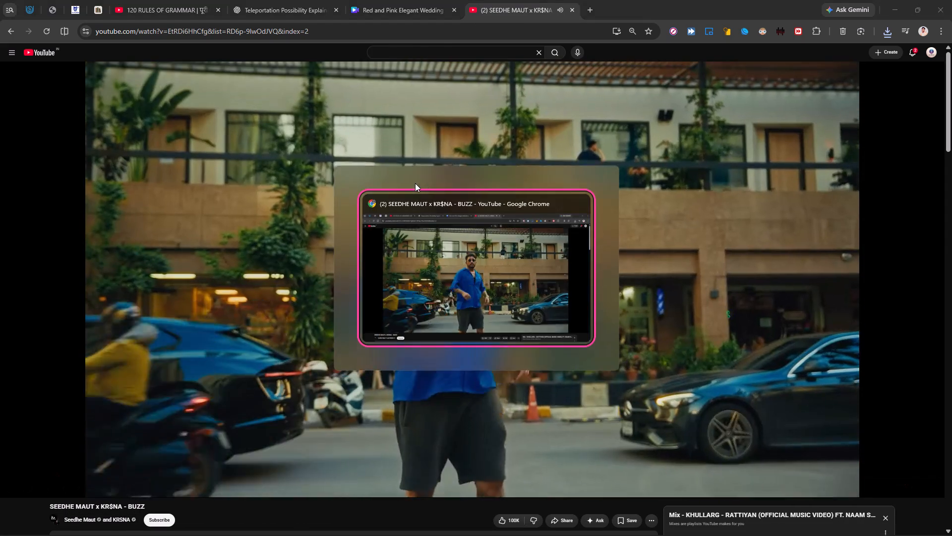